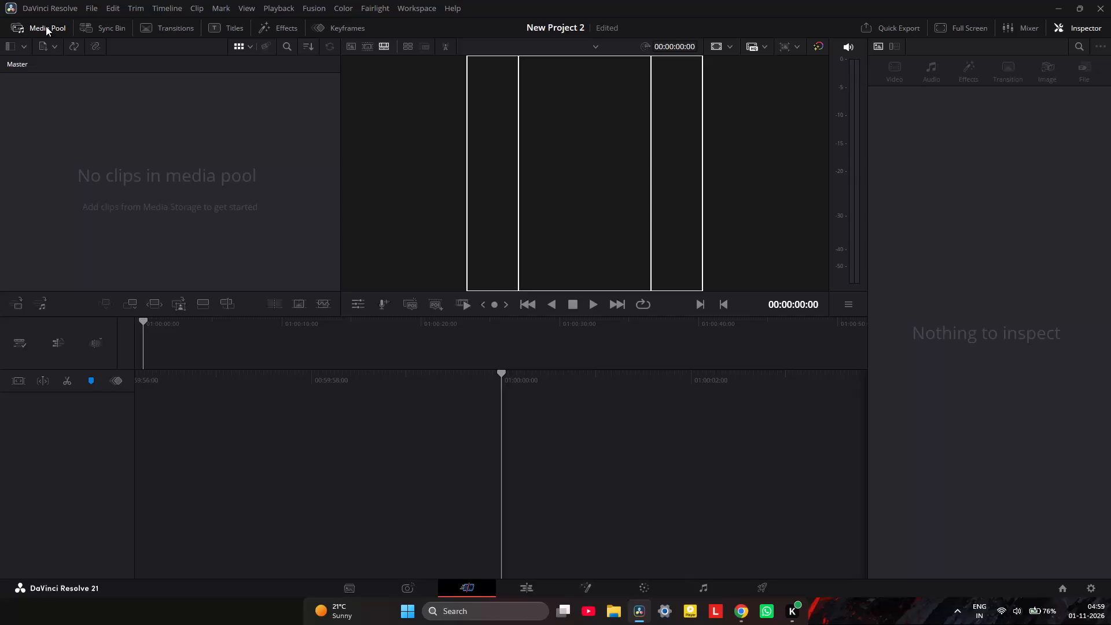
Switch to the Media page, dismiss the alarm notification and restore the window down from full size.
click(46, 26)
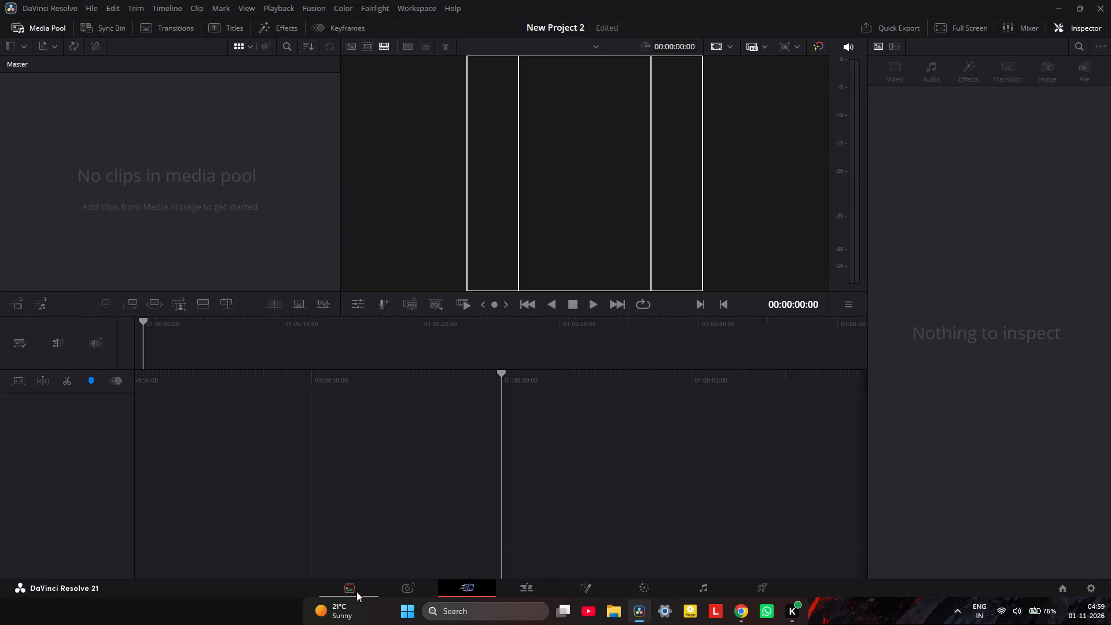
click(356, 591)
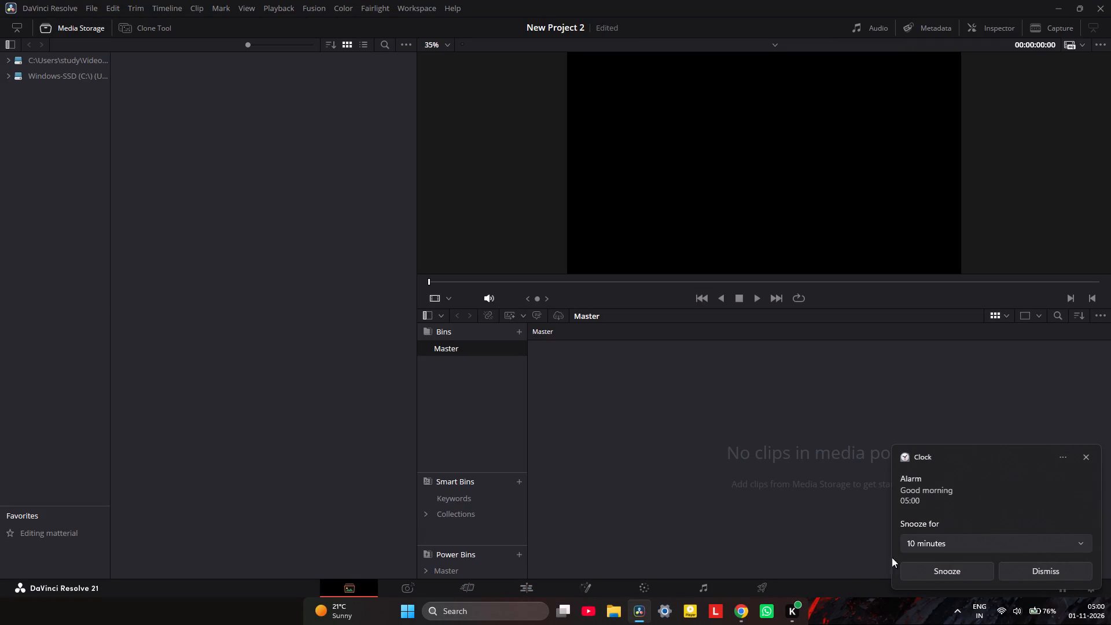
click(1035, 572)
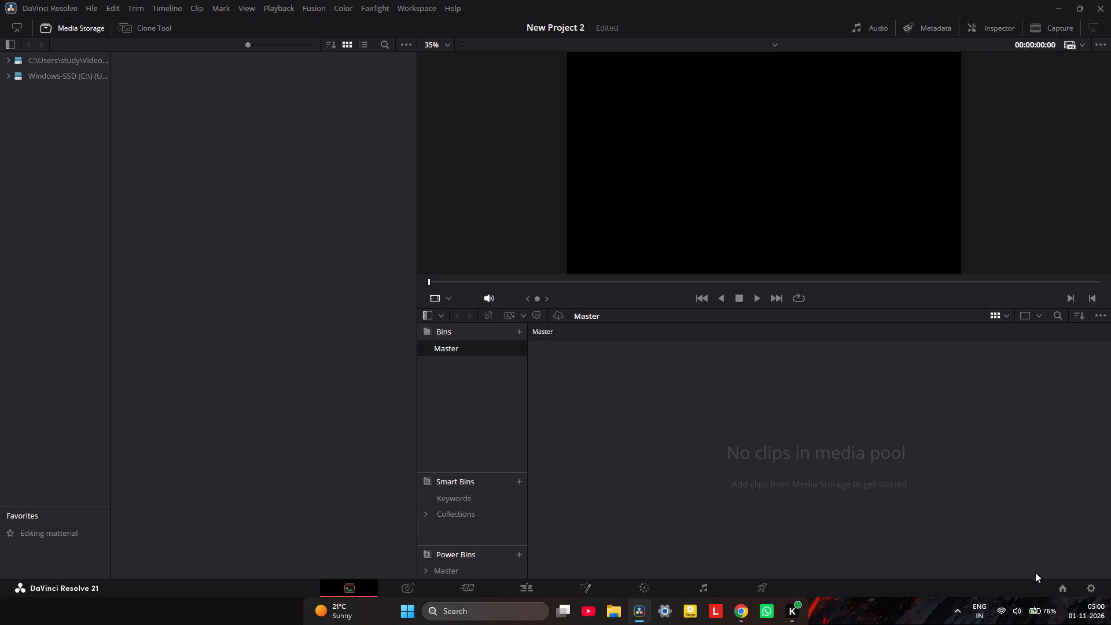
click(1073, 12)
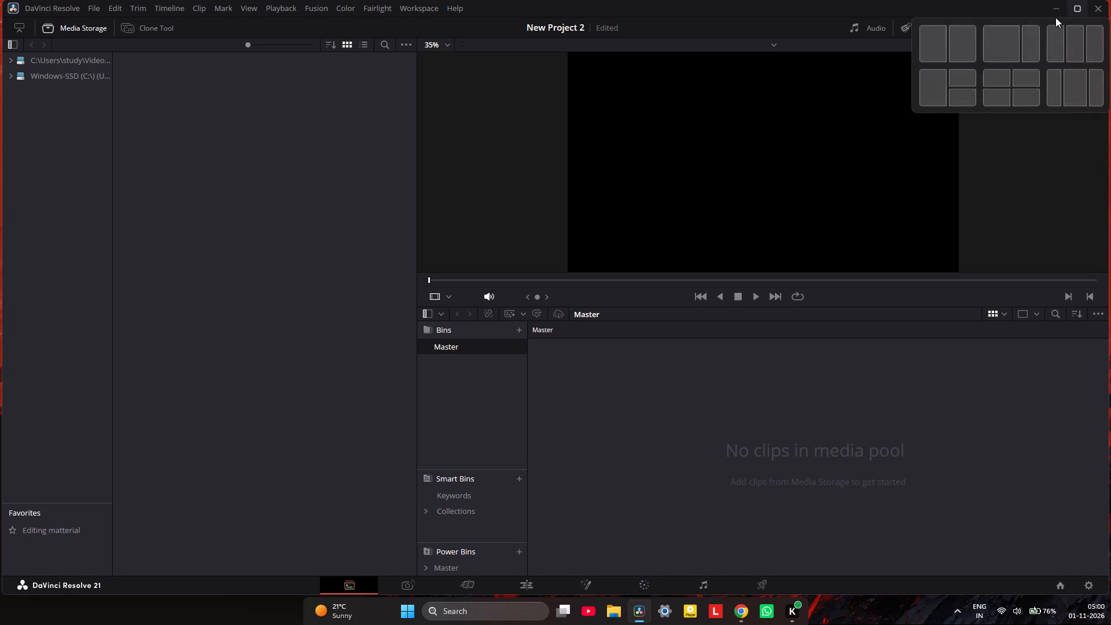
click(617, 608)
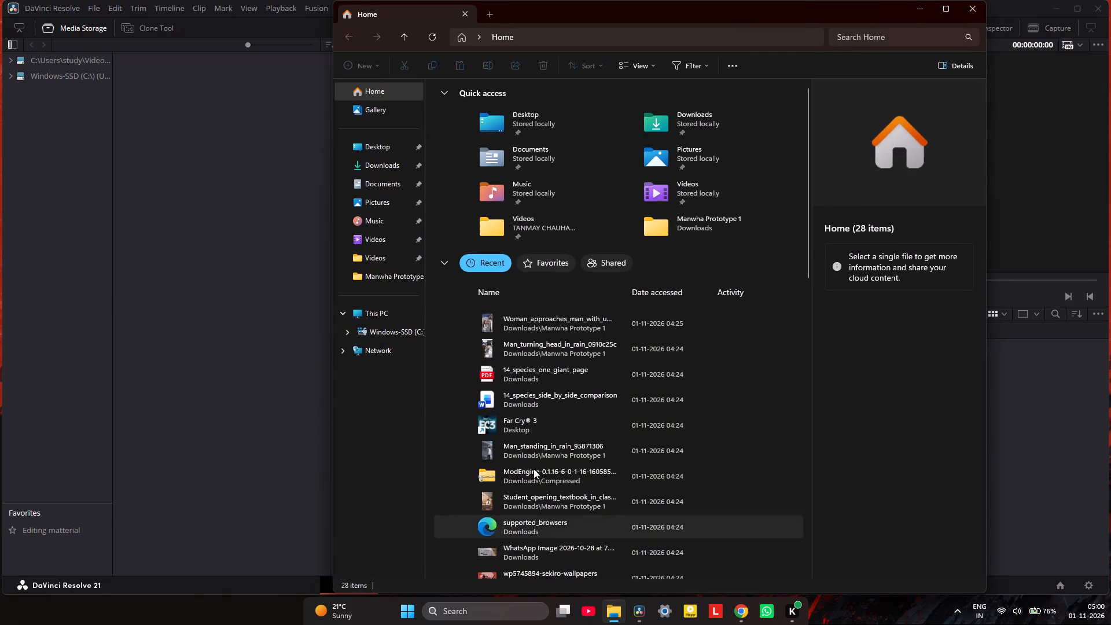
click(374, 186)
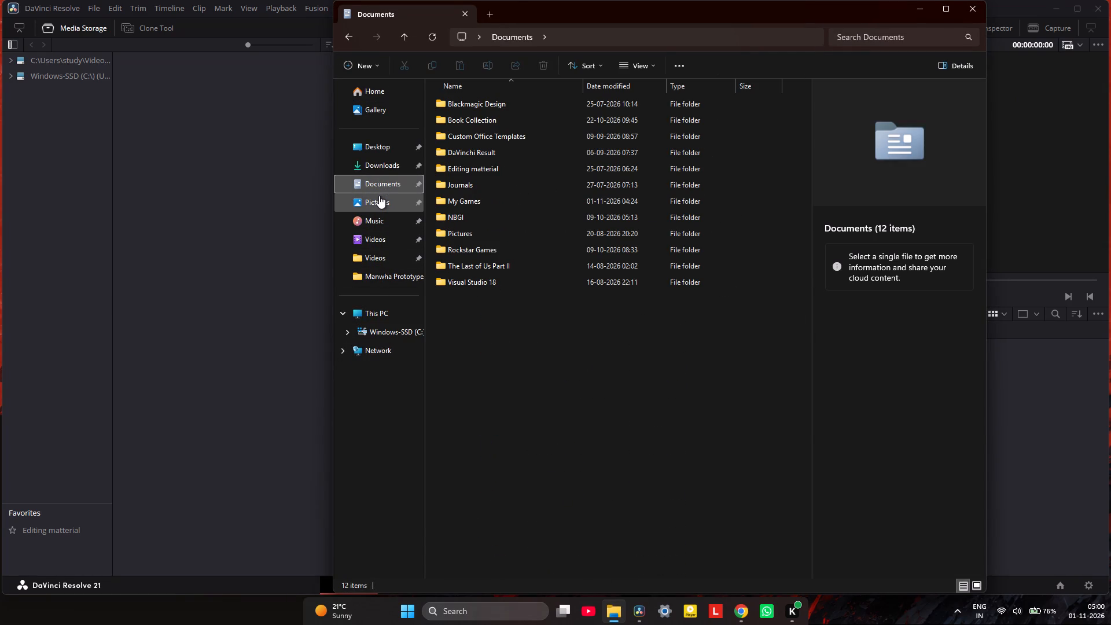
scroll(379, 196, down, 1)
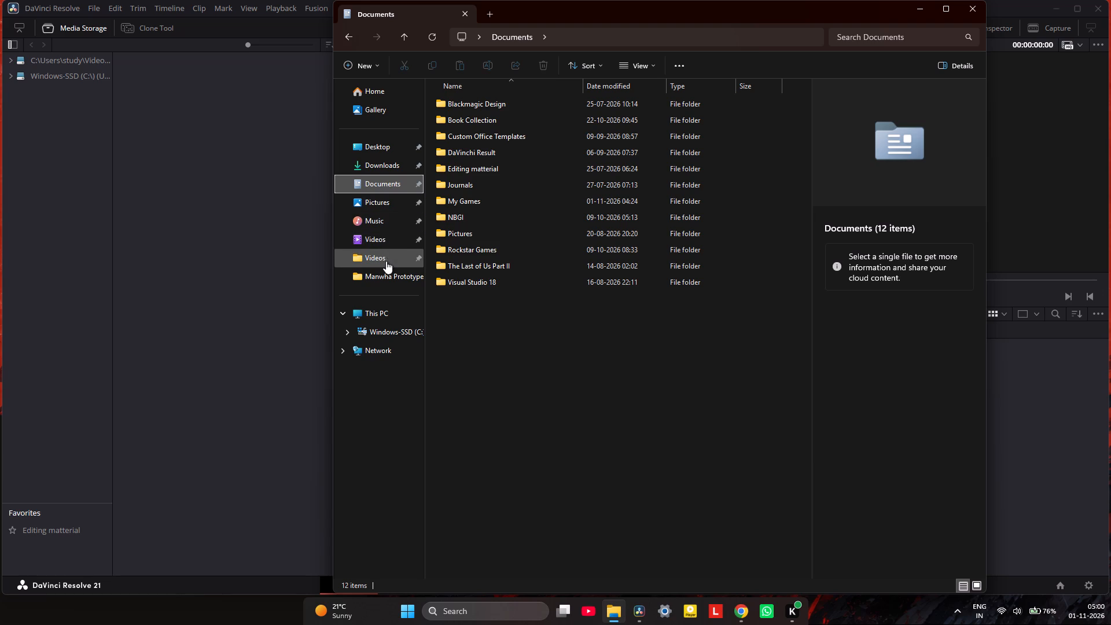
click(383, 201)
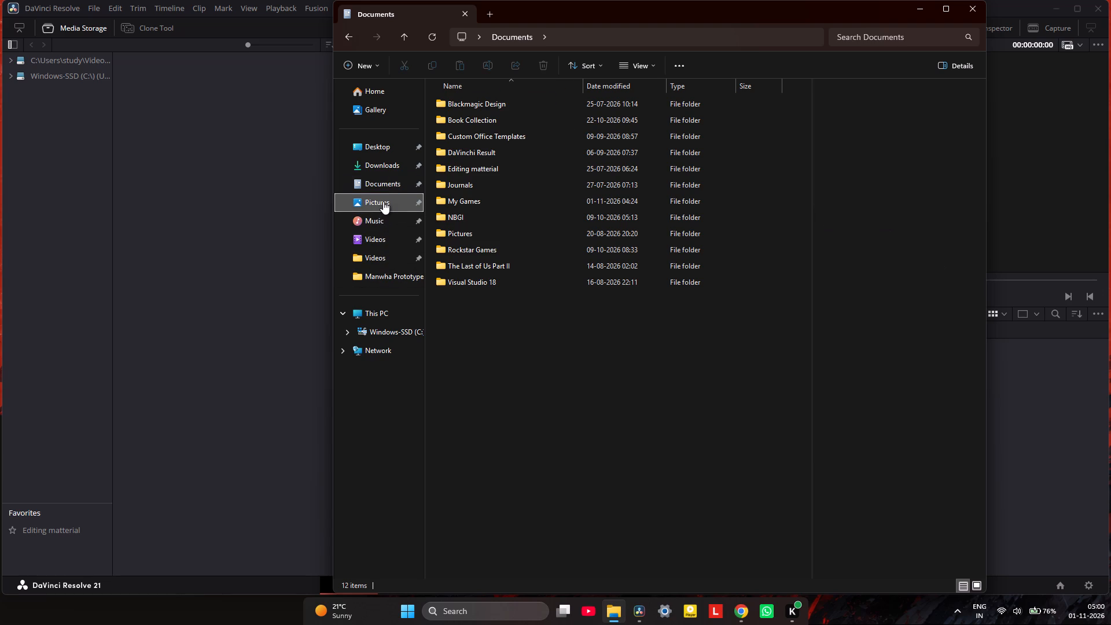
double_click(512, 129)
scroll(533, 189, down, 5)
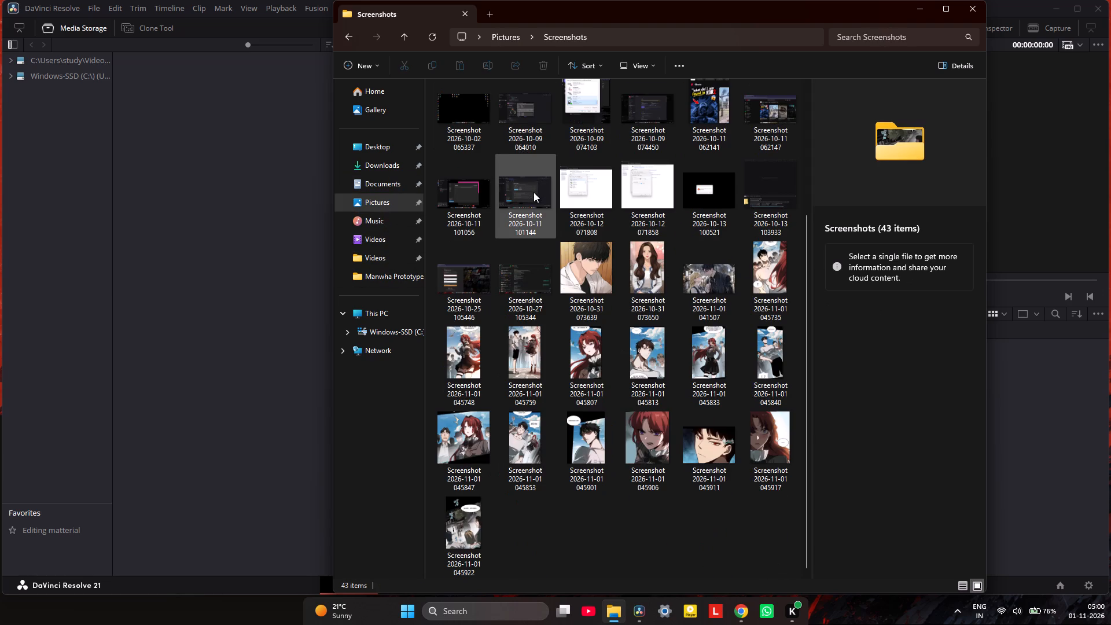
scroll(534, 193, down, 3)
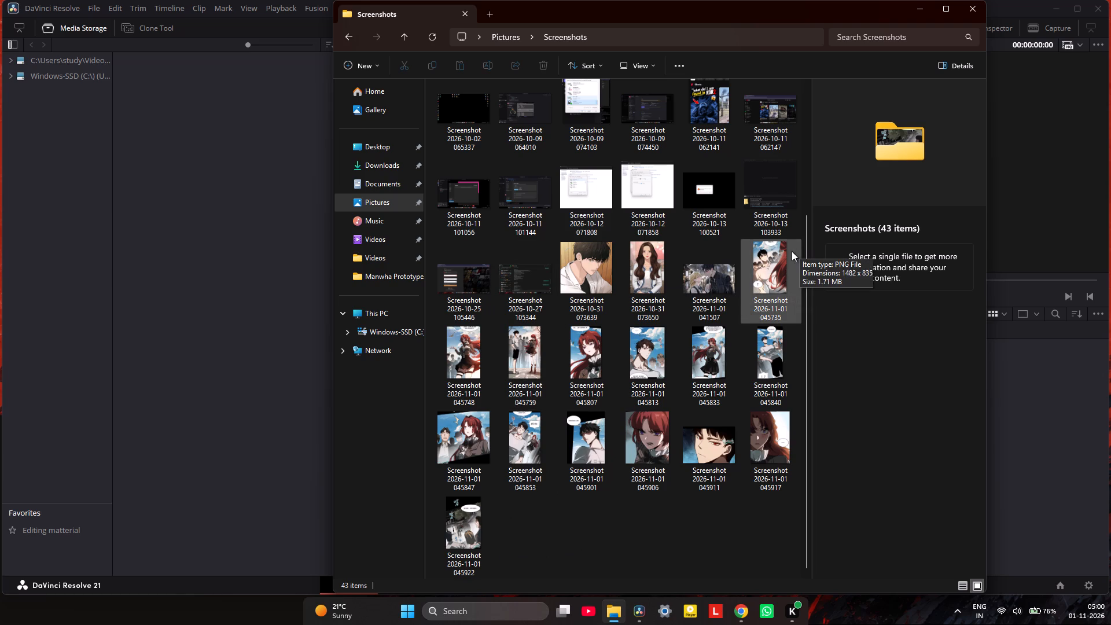
drag(719, 276, 139, 230)
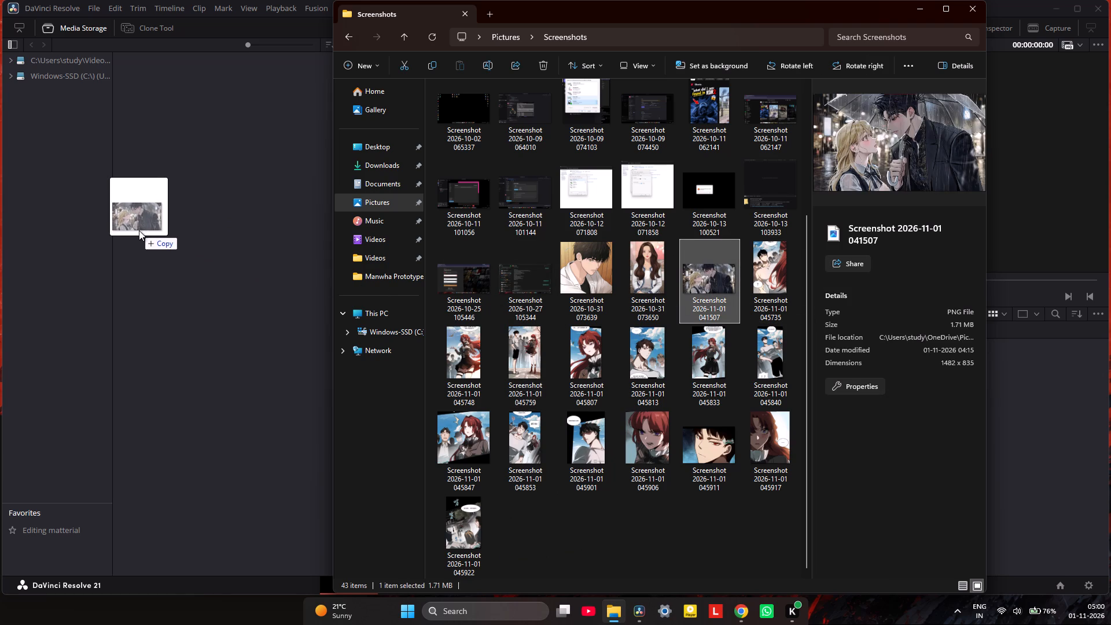
drag(139, 230, 204, 238)
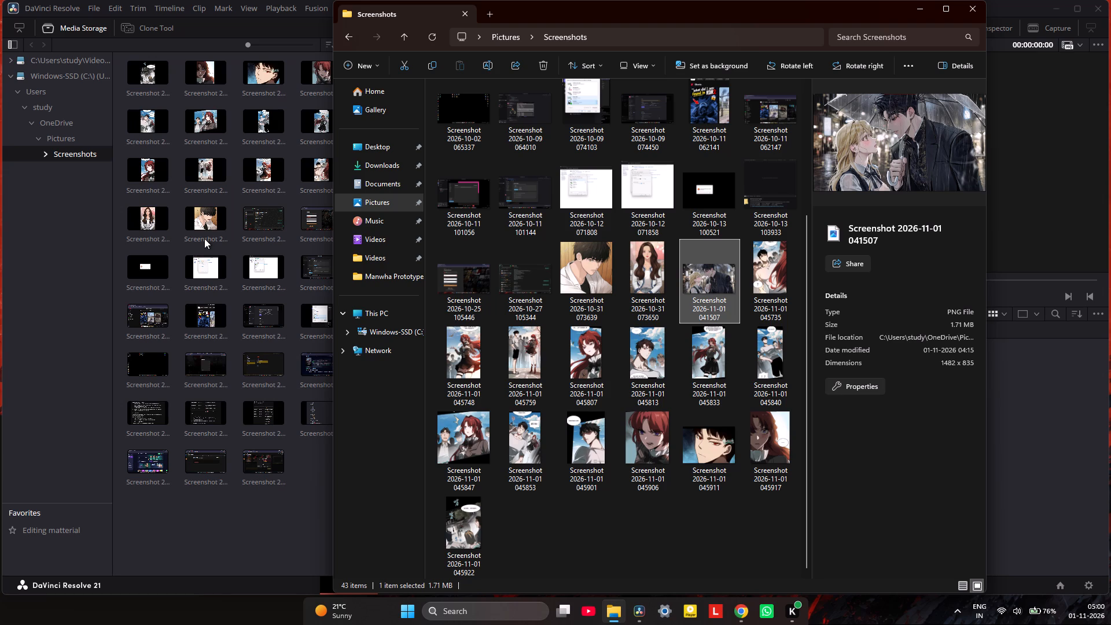
click(977, 9)
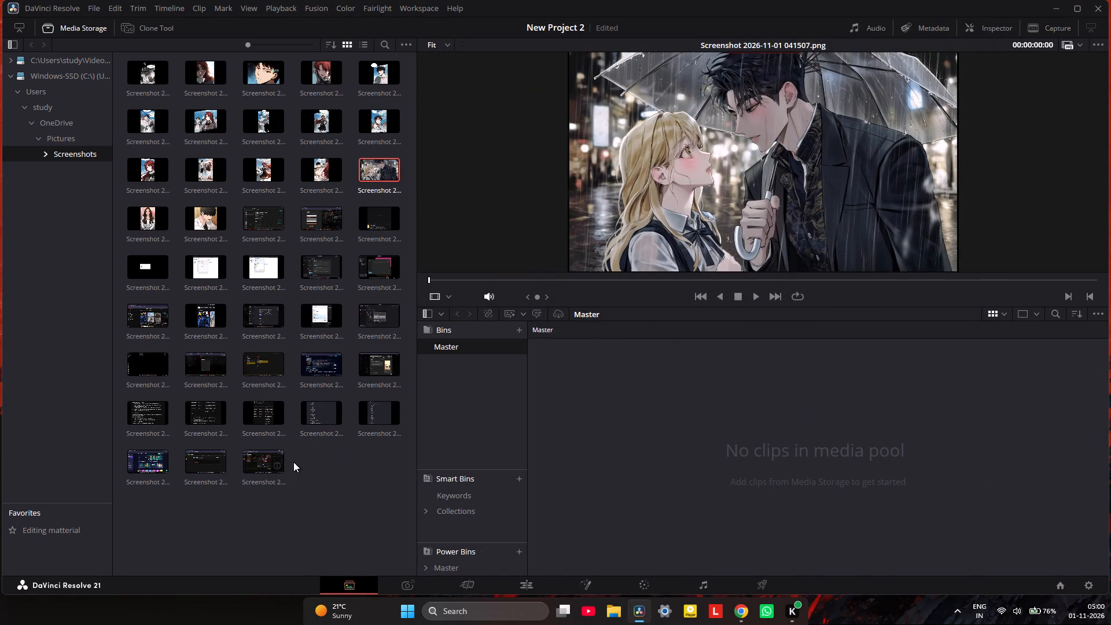
Add the seven manhwa screenshots 045735, 045748, 045759, 045807, 045813, 045833 and 045840 to the Master bin in order.
scroll(293, 462, down, 2)
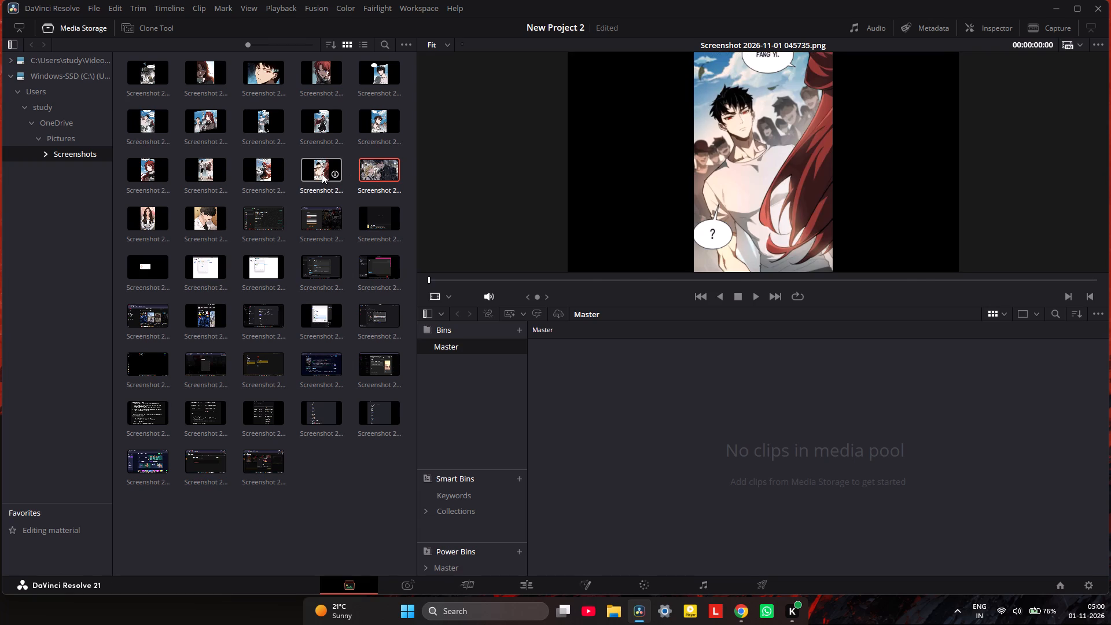
drag(317, 170, 562, 439)
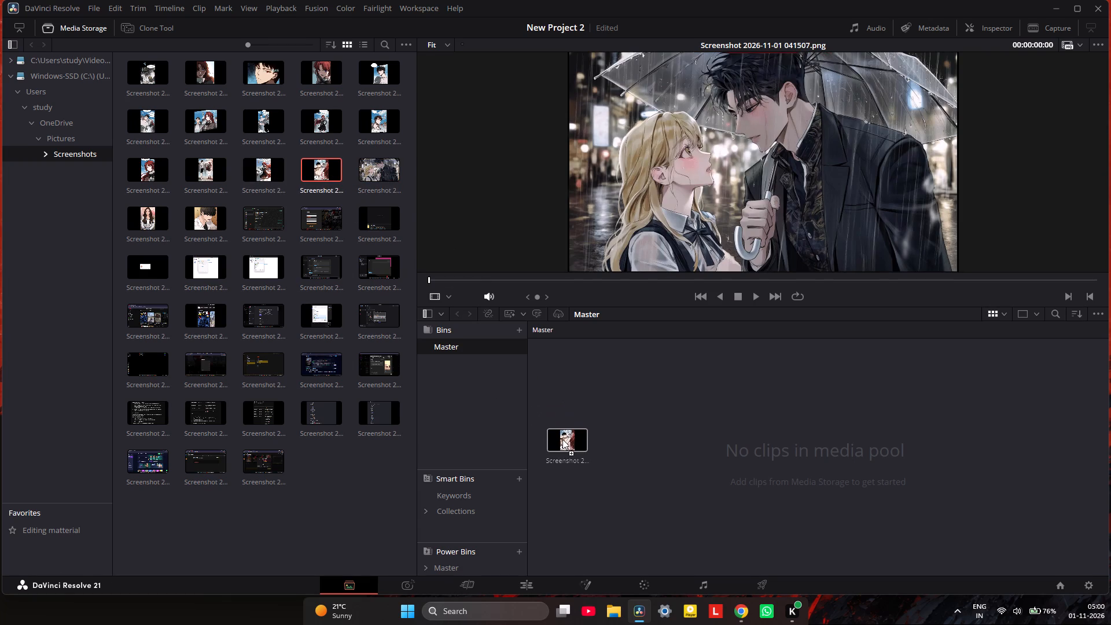
drag(562, 439, 594, 446)
drag(264, 171, 690, 444)
drag(208, 167, 727, 374)
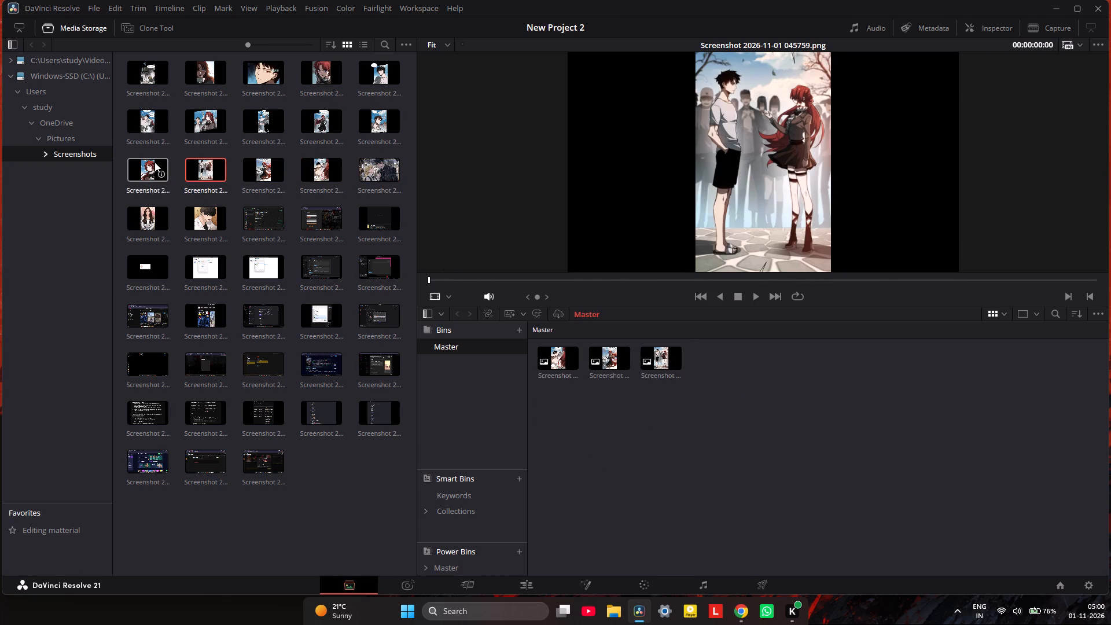
drag(154, 162, 728, 360)
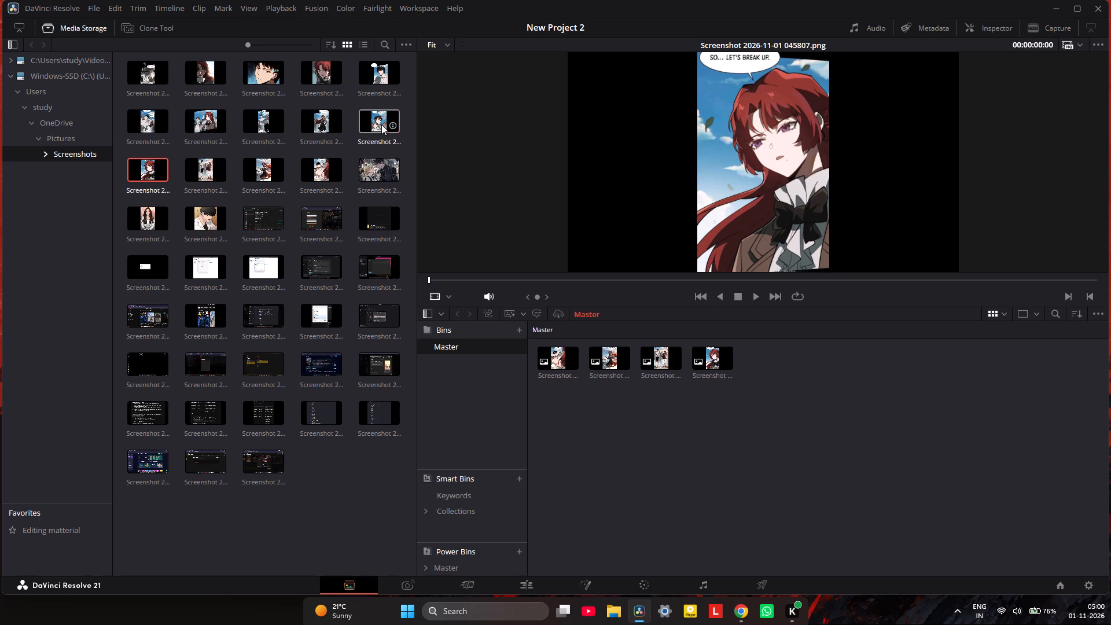
drag(381, 124, 819, 372)
drag(322, 126, 828, 390)
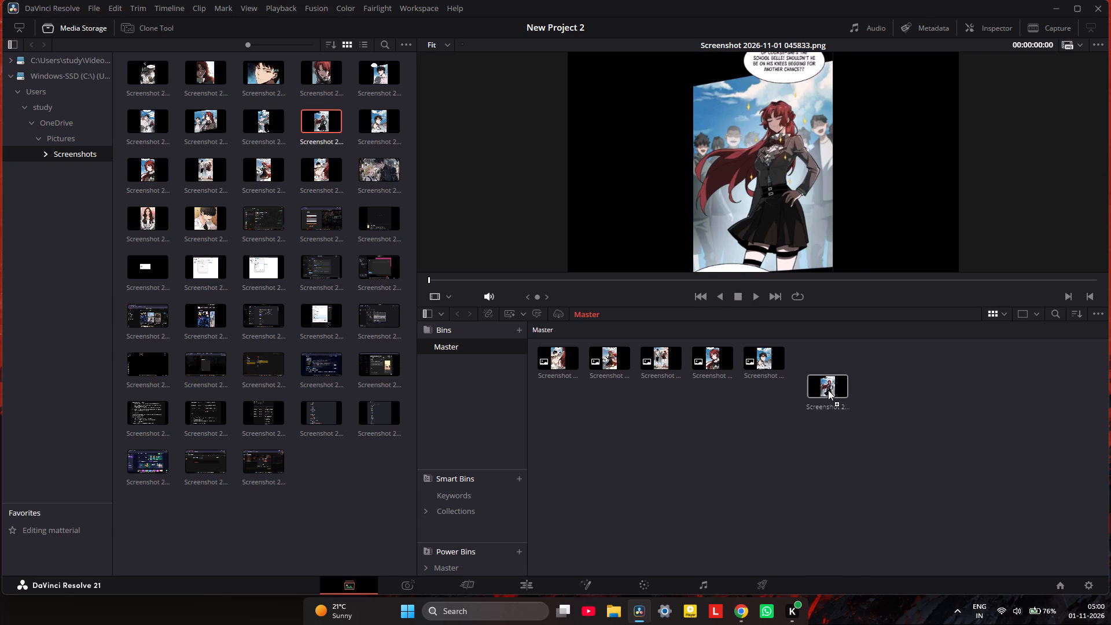
drag(828, 390, 822, 359)
drag(260, 132, 866, 367)
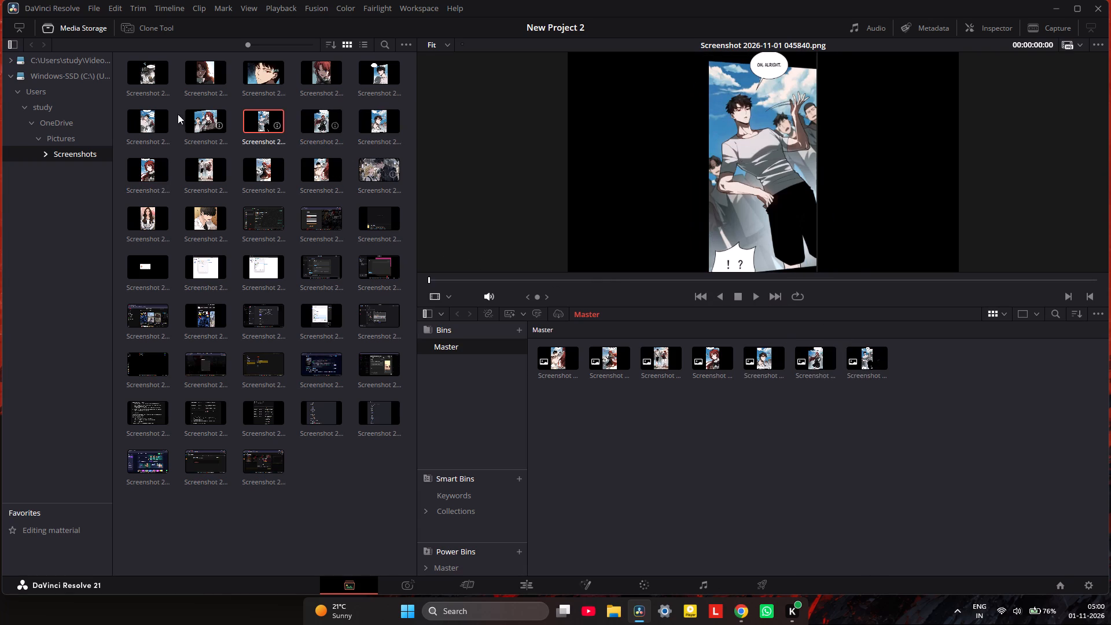
Add the remaining seven screenshots 045847, 045853, 045901, 045906, 045911, 045917 and 045922 to the Master bin in order.
drag(202, 123, 922, 352)
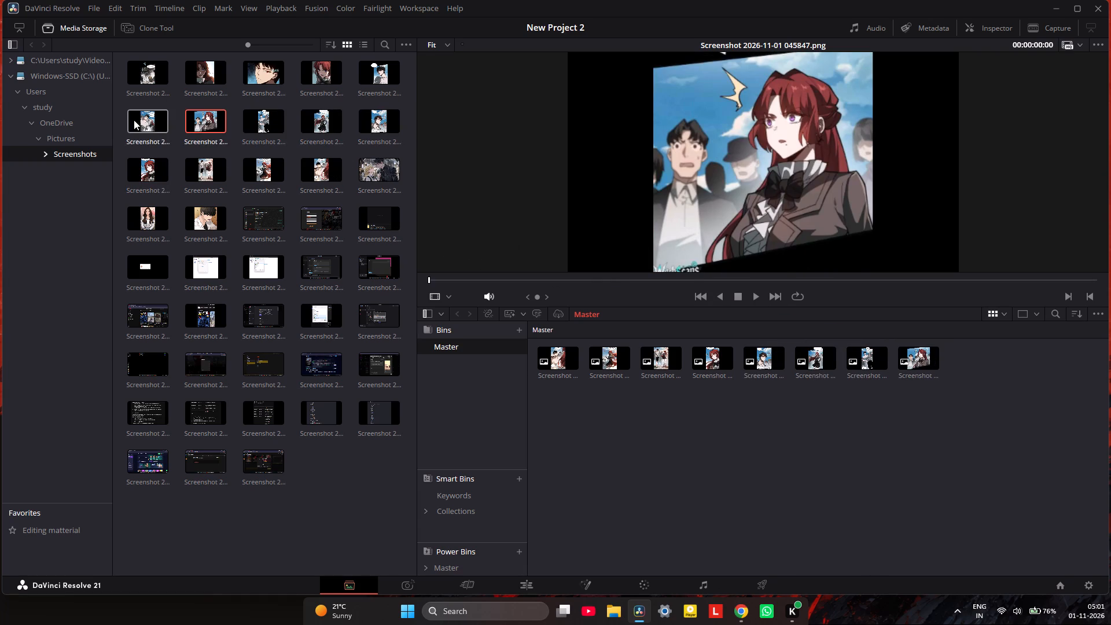
drag(149, 129, 966, 359)
drag(377, 71, 948, 385)
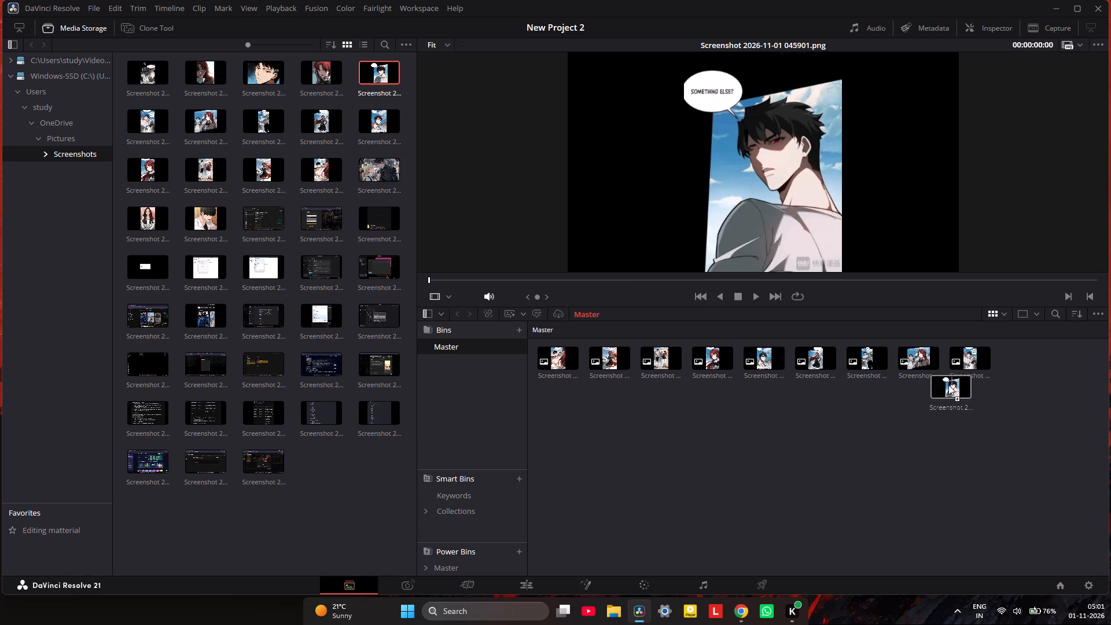
drag(948, 385, 1030, 375)
drag(306, 69, 551, 425)
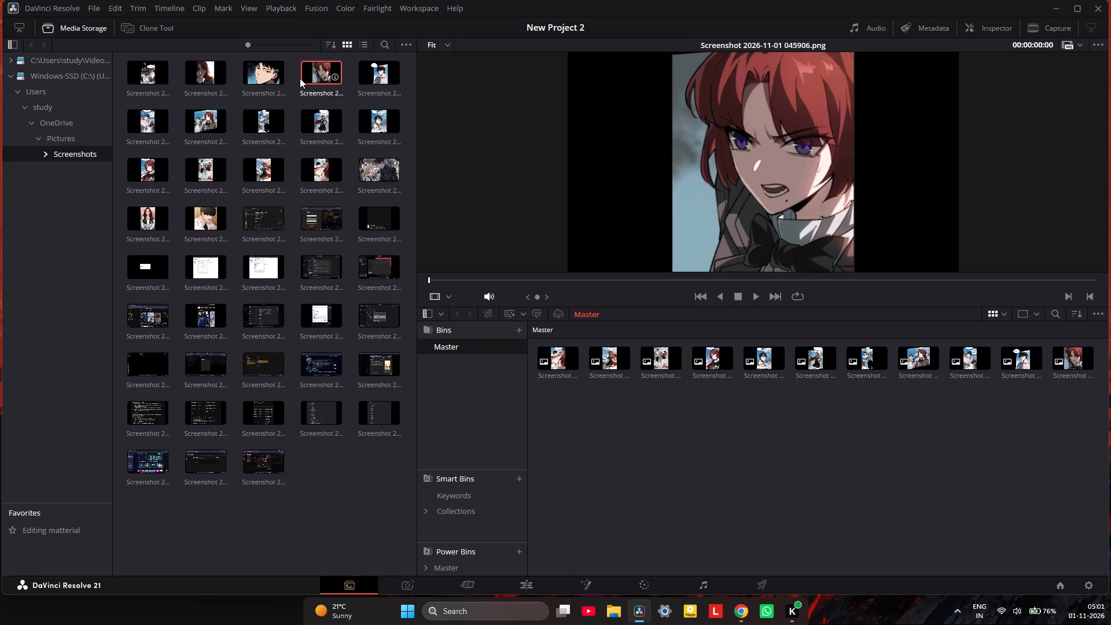
drag(260, 73, 620, 413)
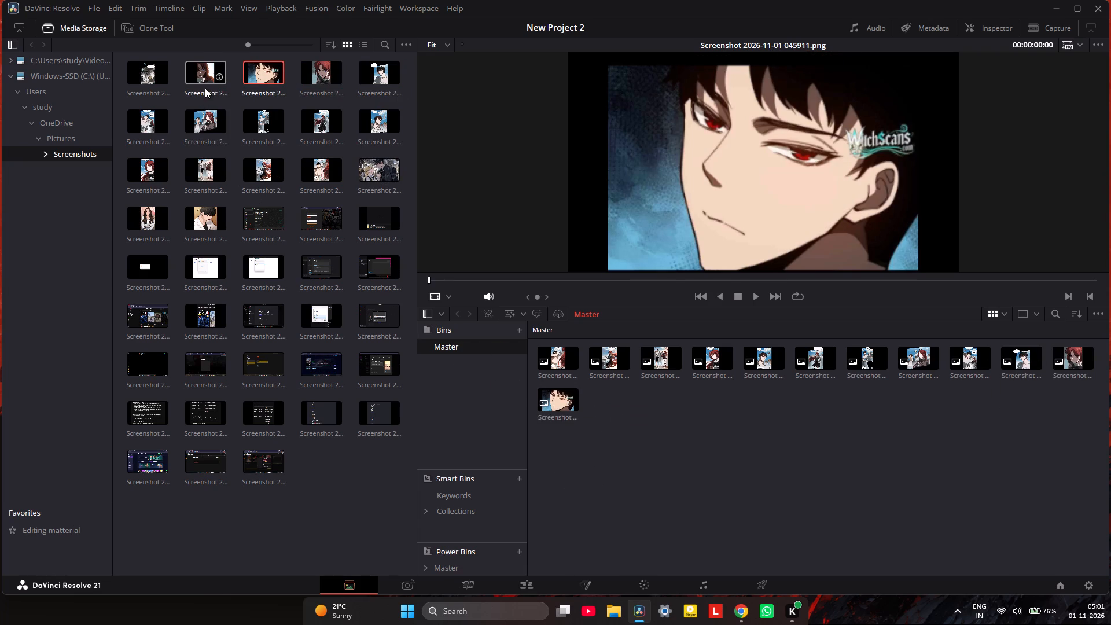
drag(205, 88, 634, 419)
drag(150, 69, 789, 459)
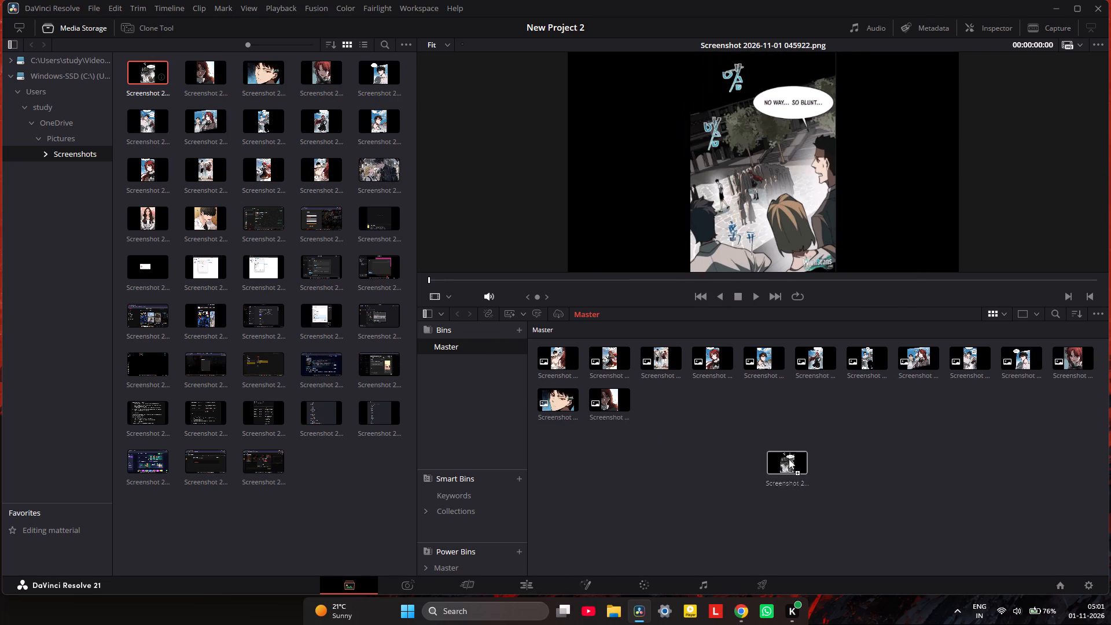
drag(789, 459, 732, 428)
scroll(220, 146, up, 4)
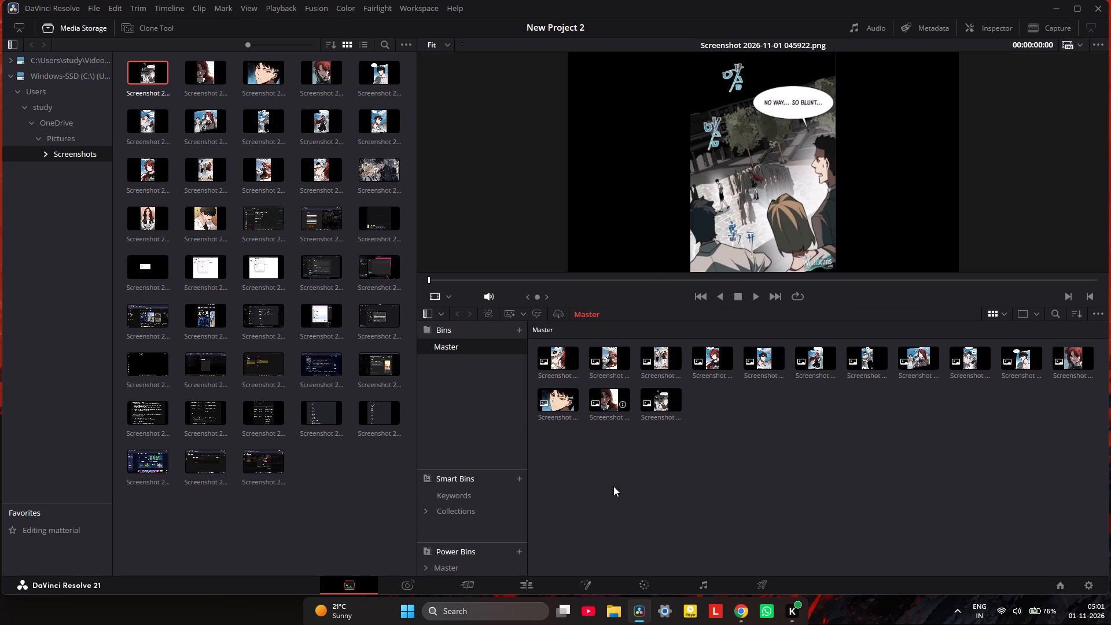
On the Edit page, place screenshots 045735, 045748, 045759, 045807 and 045813 end to end on Video 1 from the timeline start.
click(535, 586)
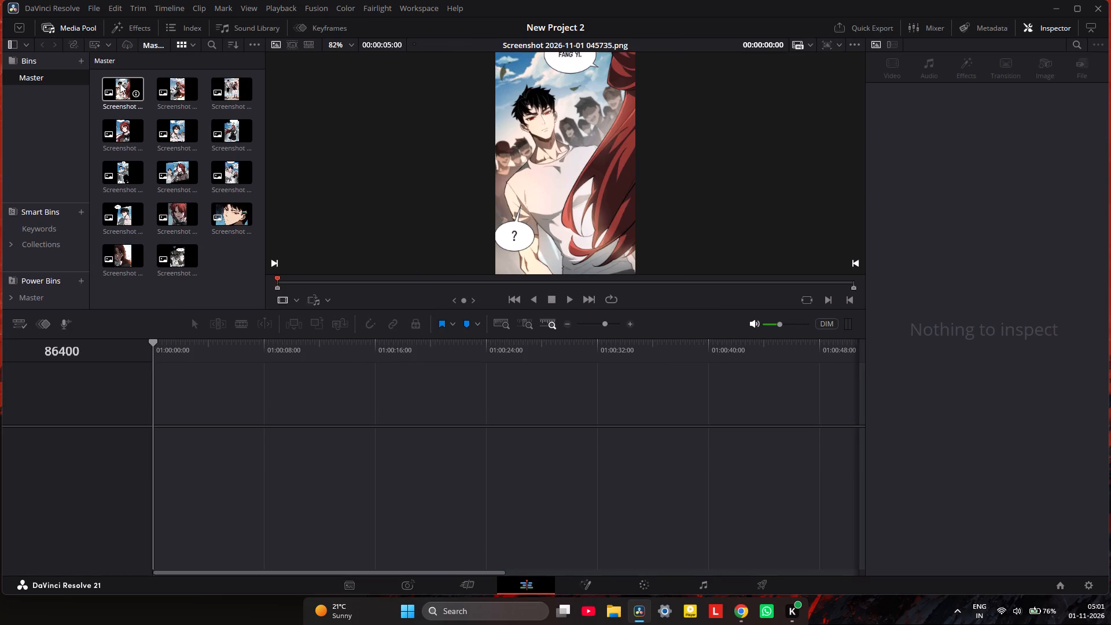
drag(106, 94, 159, 429)
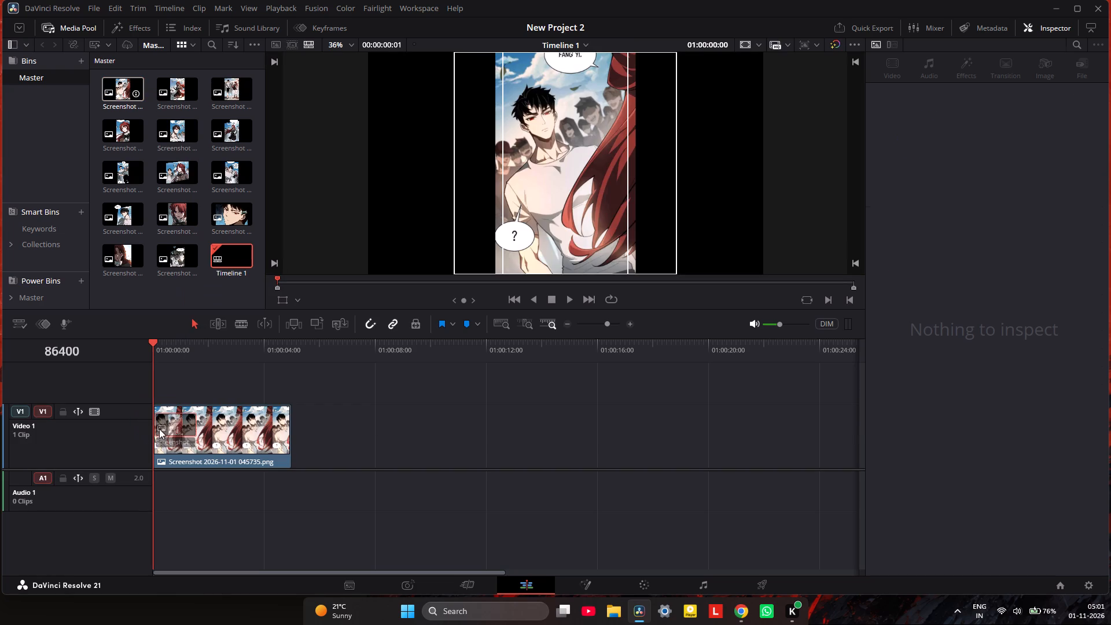
drag(177, 94, 311, 433)
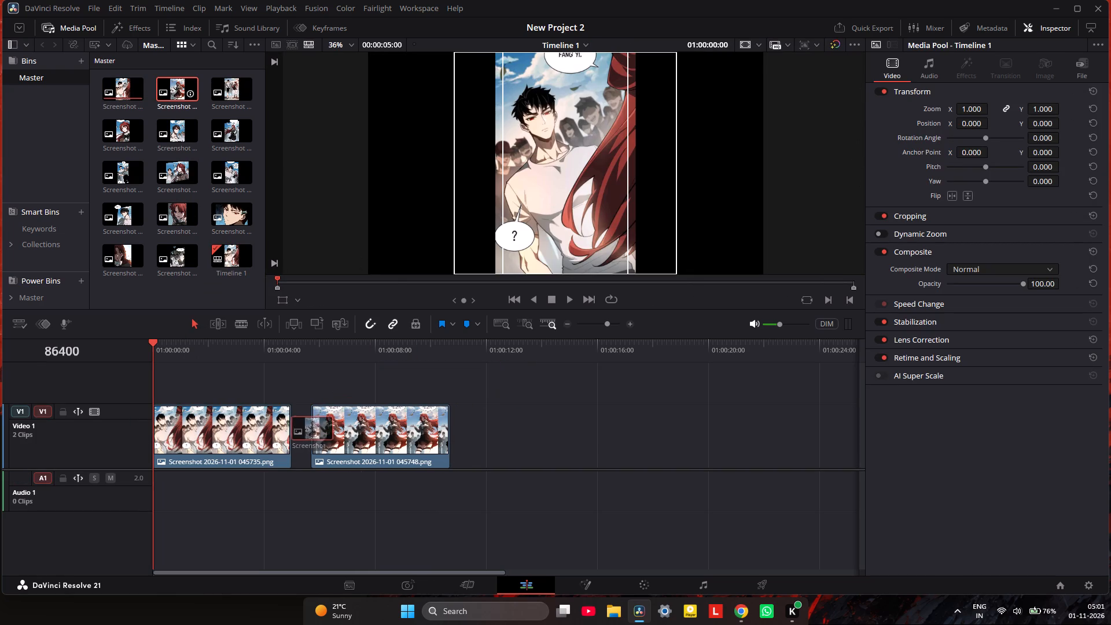
drag(311, 433, 296, 437)
drag(230, 95, 509, 389)
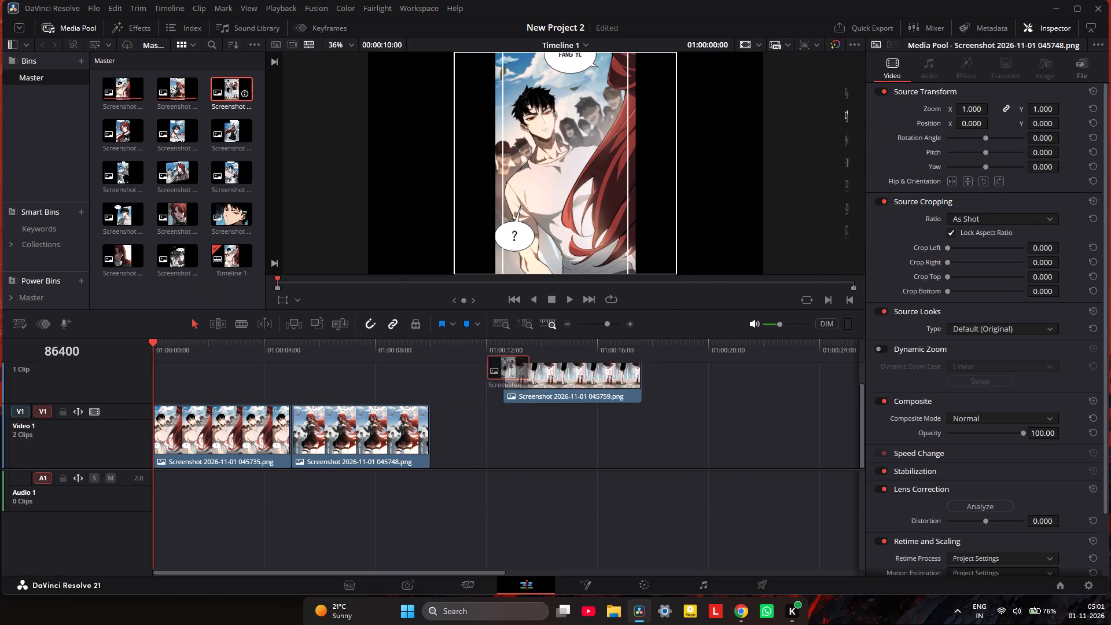
drag(509, 389, 435, 453)
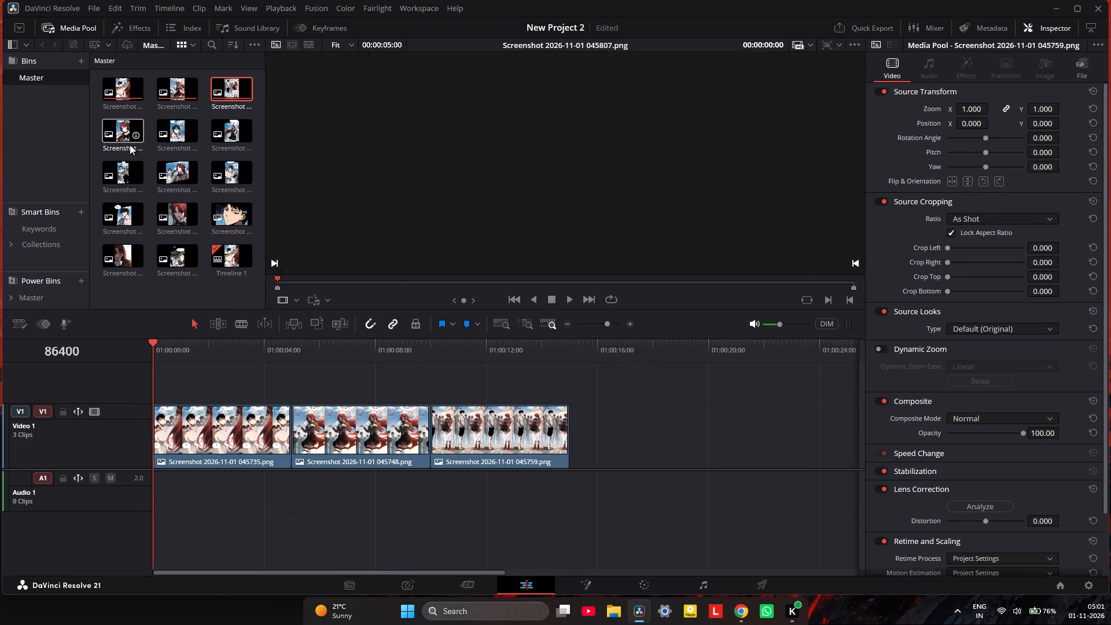
drag(123, 133, 573, 441)
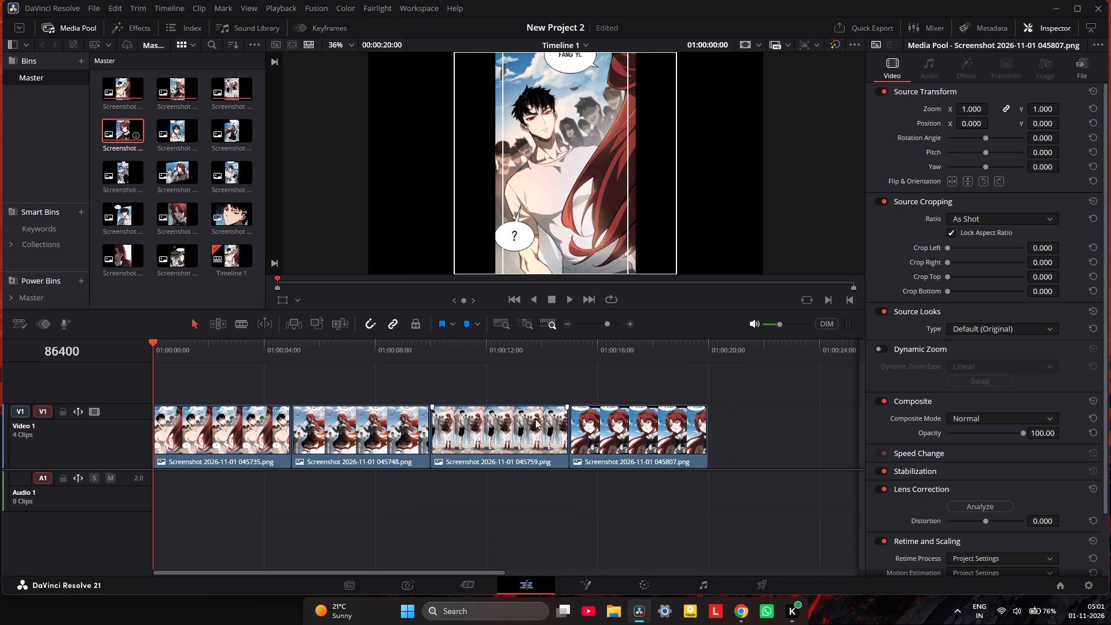
drag(182, 131, 712, 444)
Place screenshots 045833, 045840, 045847 and 045853 end to end on Video 1 after screenshot 045813.
click(516, 571)
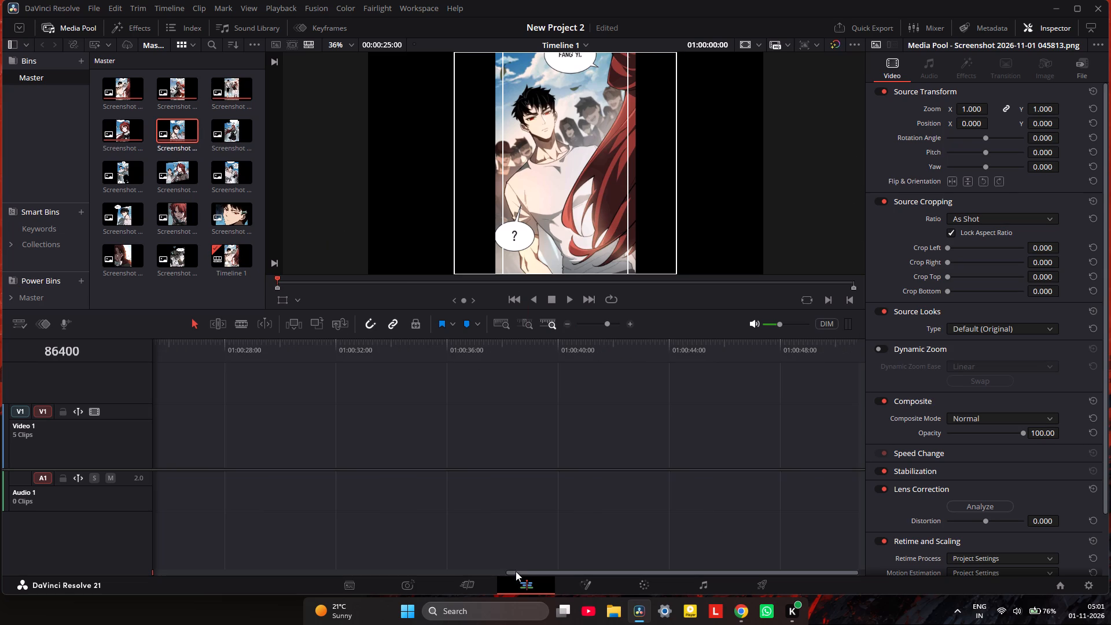
drag(515, 571, 381, 573)
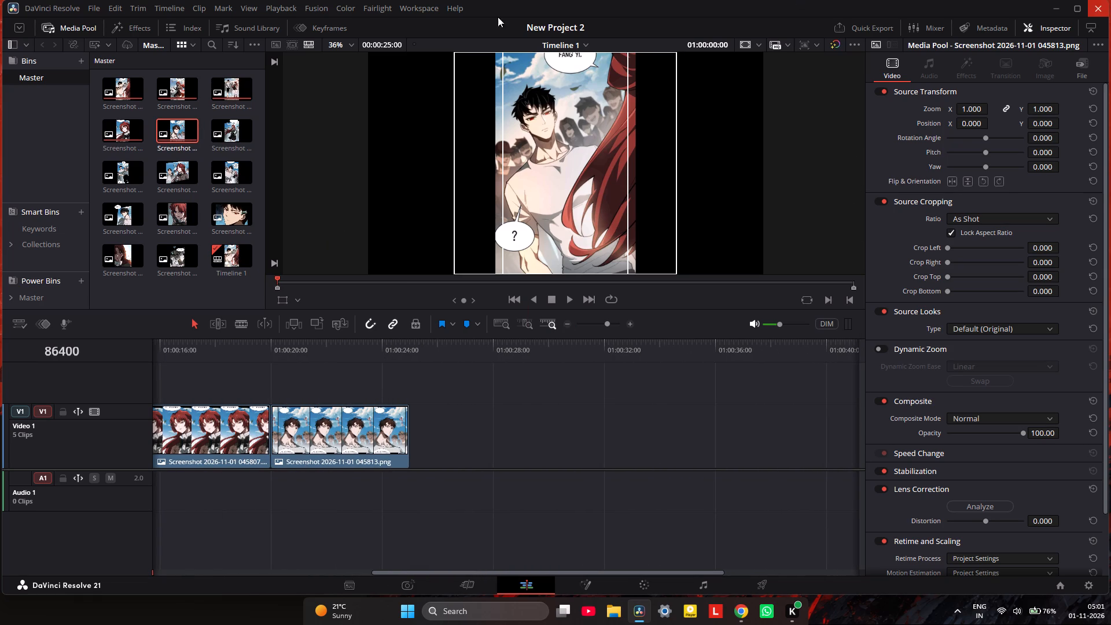
drag(223, 127, 409, 442)
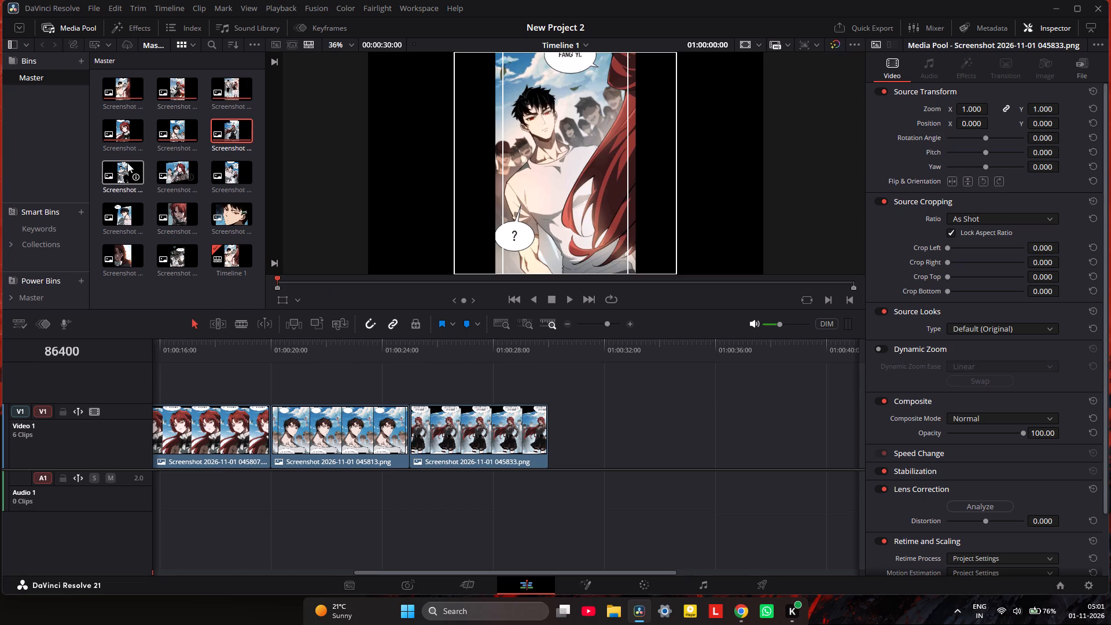
drag(121, 163, 552, 436)
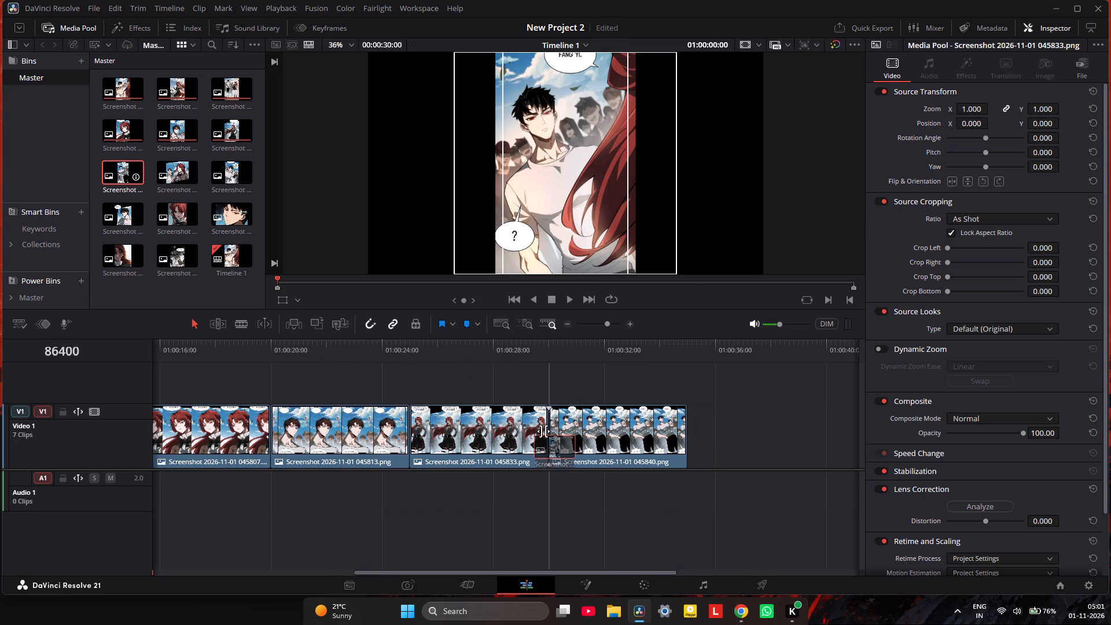
drag(179, 176, 683, 446)
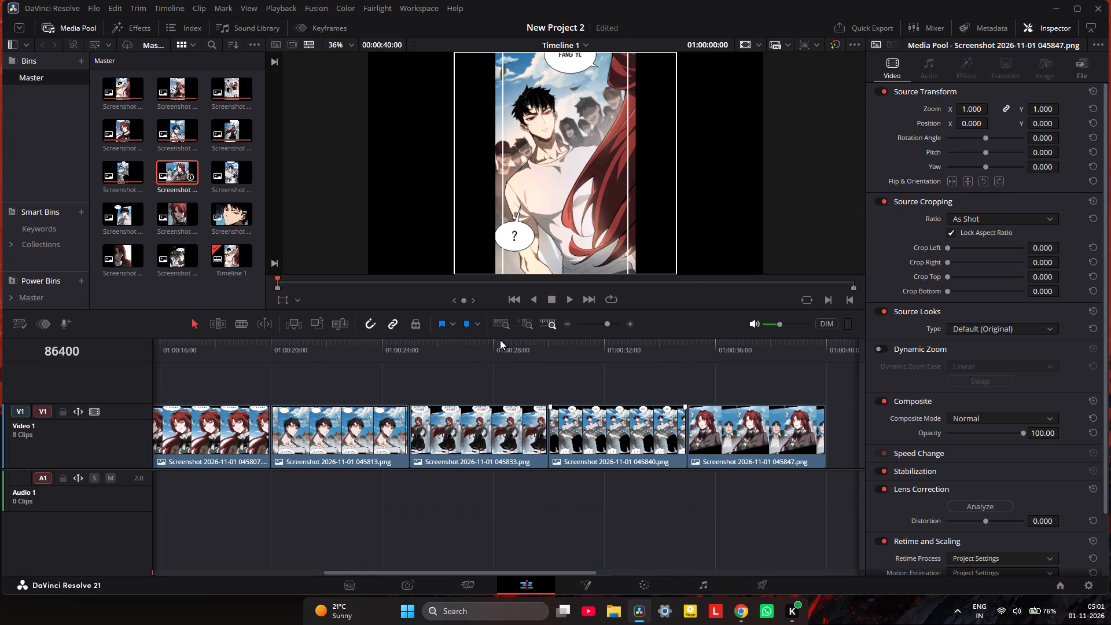
drag(234, 168, 644, 433)
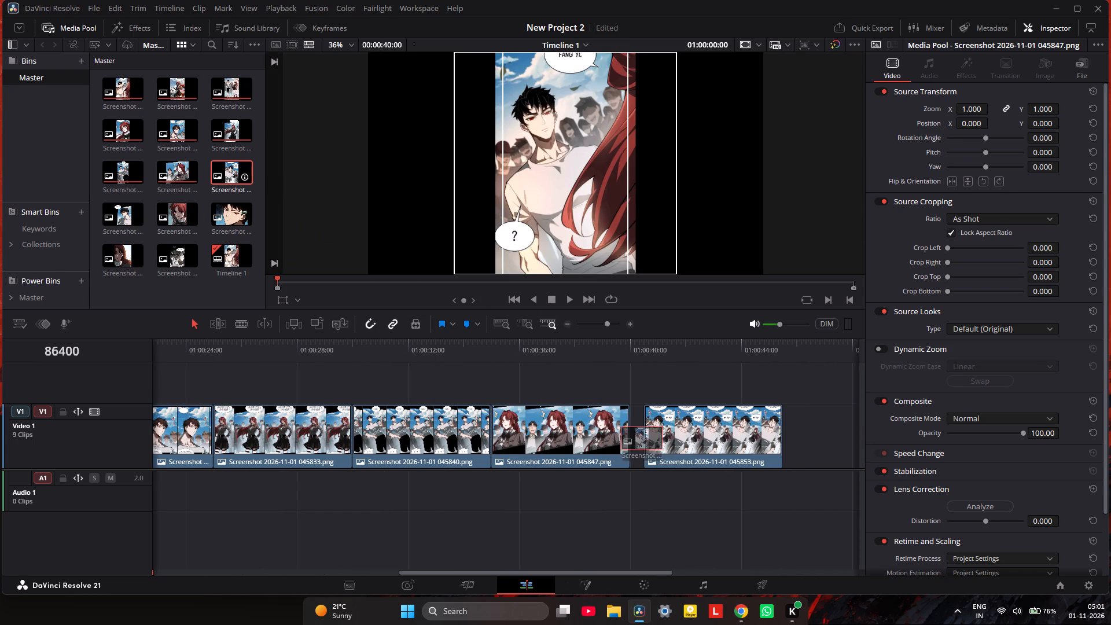
drag(644, 433, 634, 432)
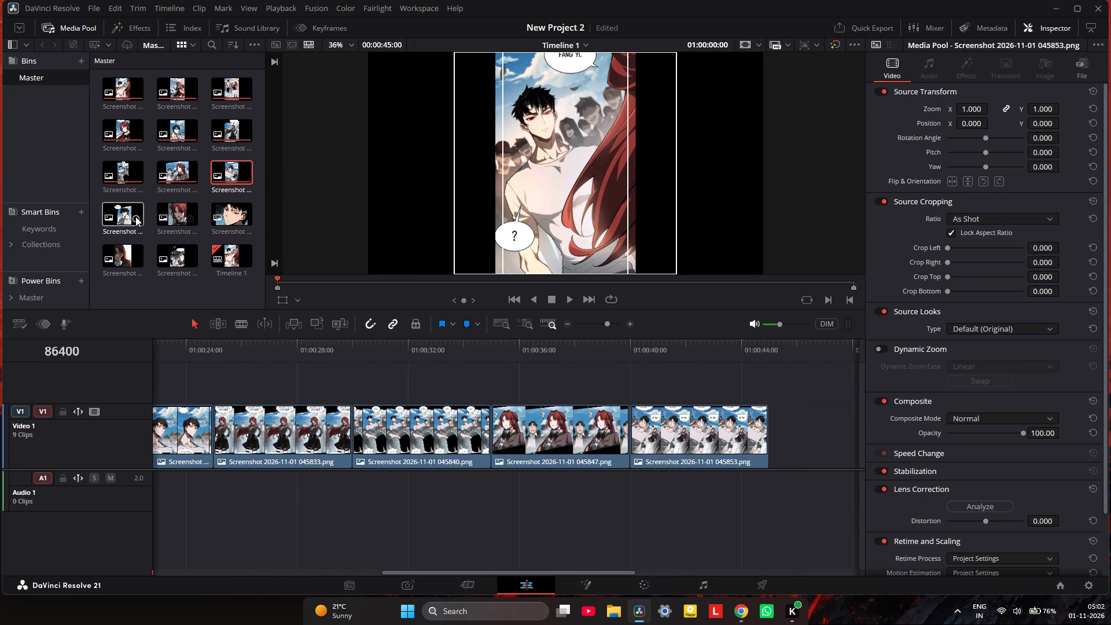
Place screenshots 045901, 045906, 045911, 045917 and 045922 end to end on Video 1 after screenshot 045853.
drag(135, 216, 772, 437)
drag(168, 215, 775, 385)
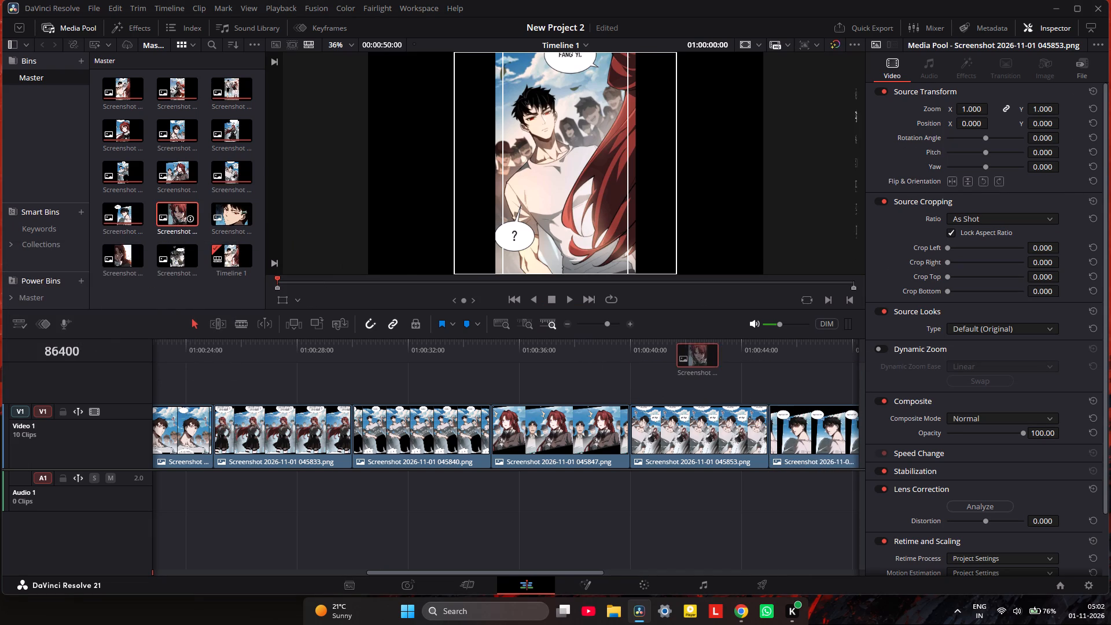
drag(775, 385, 802, 398)
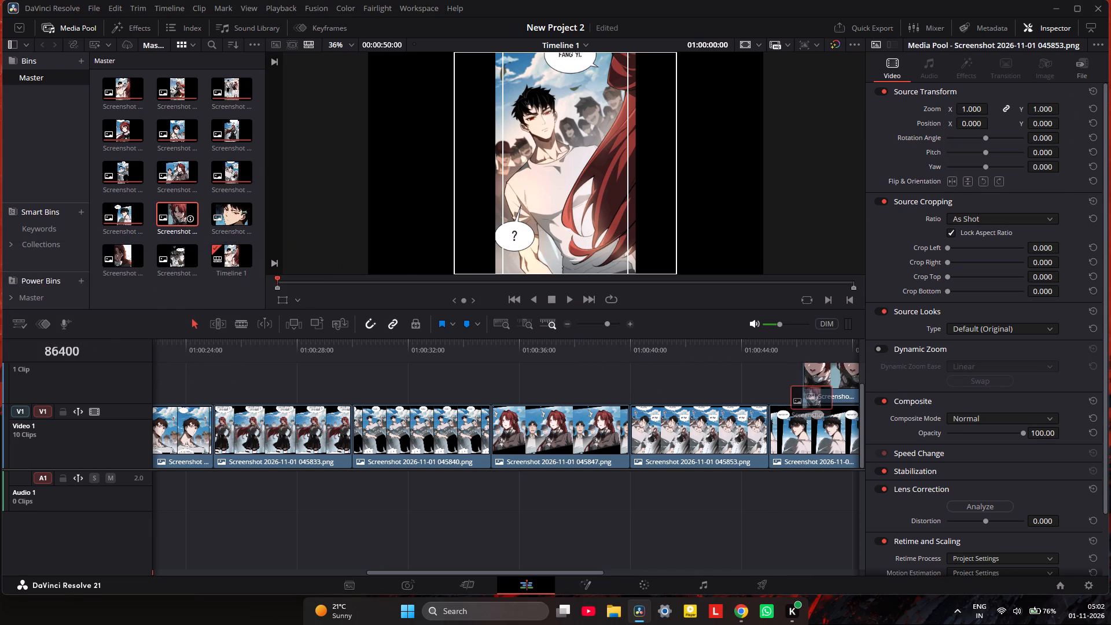
drag(802, 398, 772, 421)
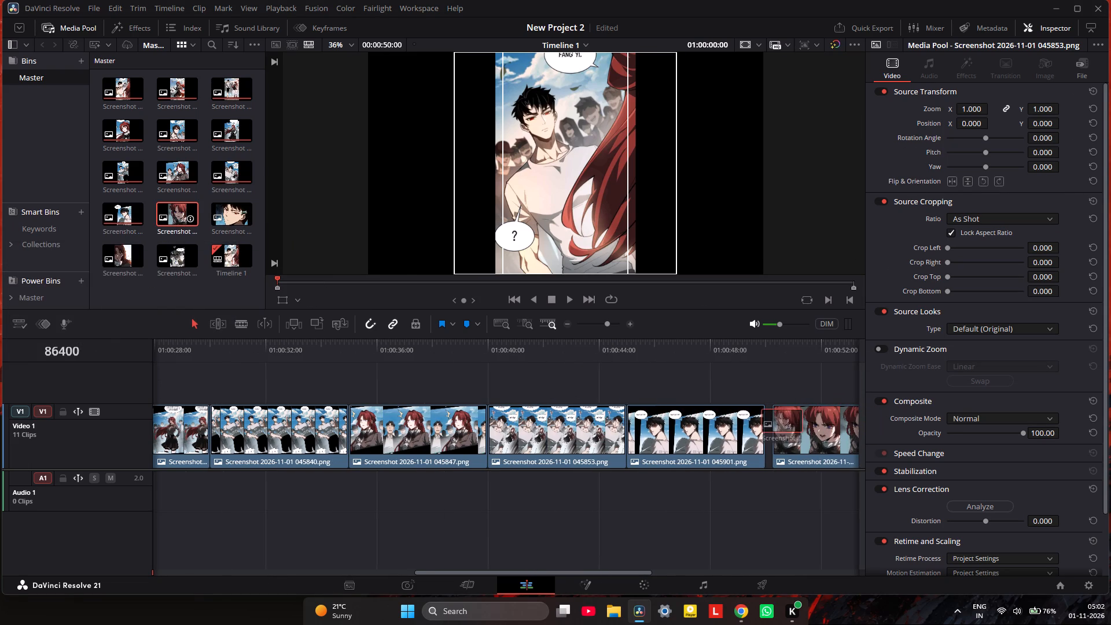
drag(772, 421, 772, 421)
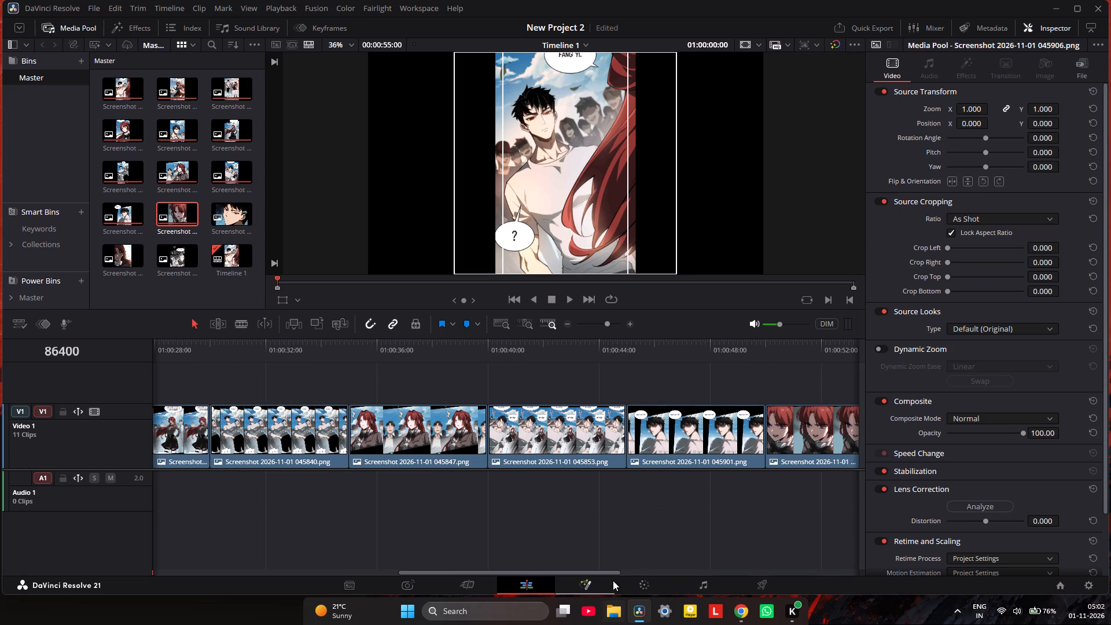
drag(612, 570, 692, 580)
drag(217, 210, 653, 425)
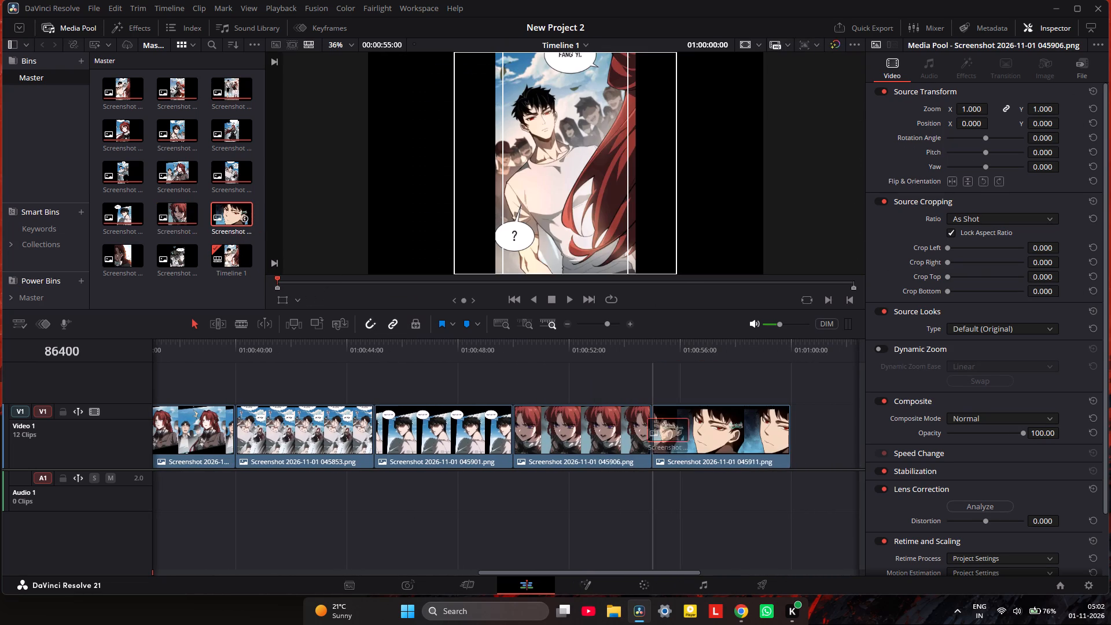
drag(653, 425, 651, 430)
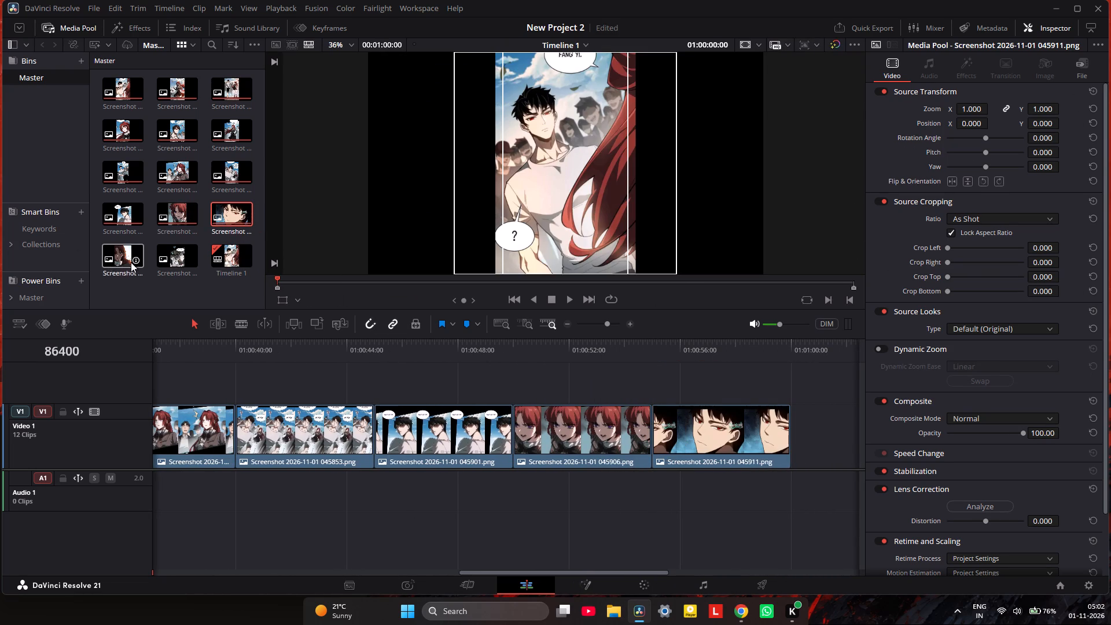
drag(127, 259, 790, 461)
drag(160, 255, 838, 417)
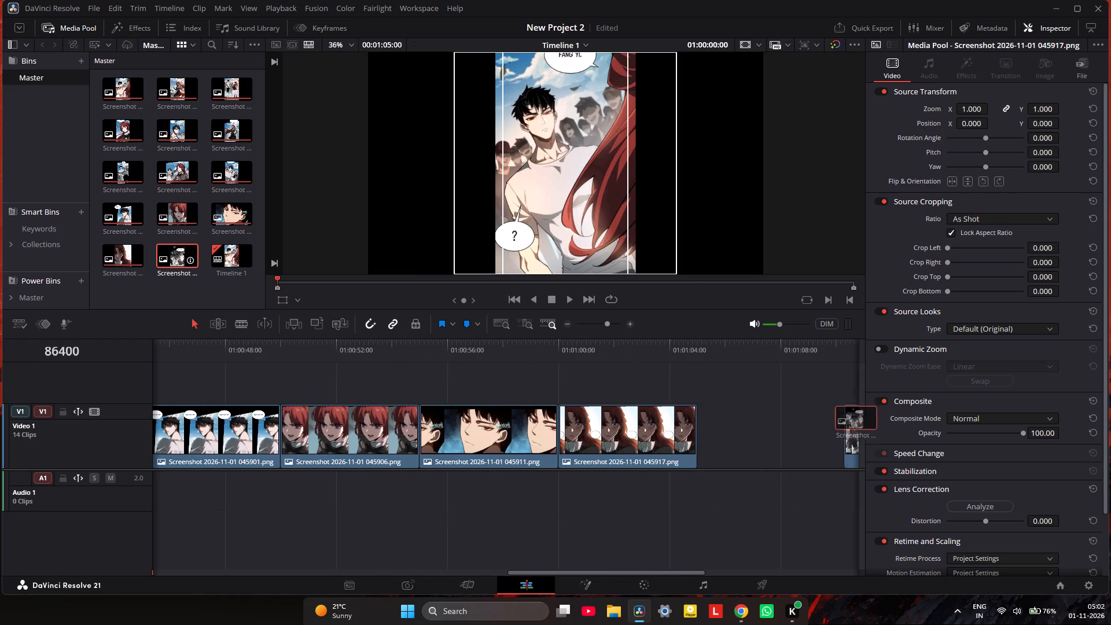
drag(838, 417, 701, 431)
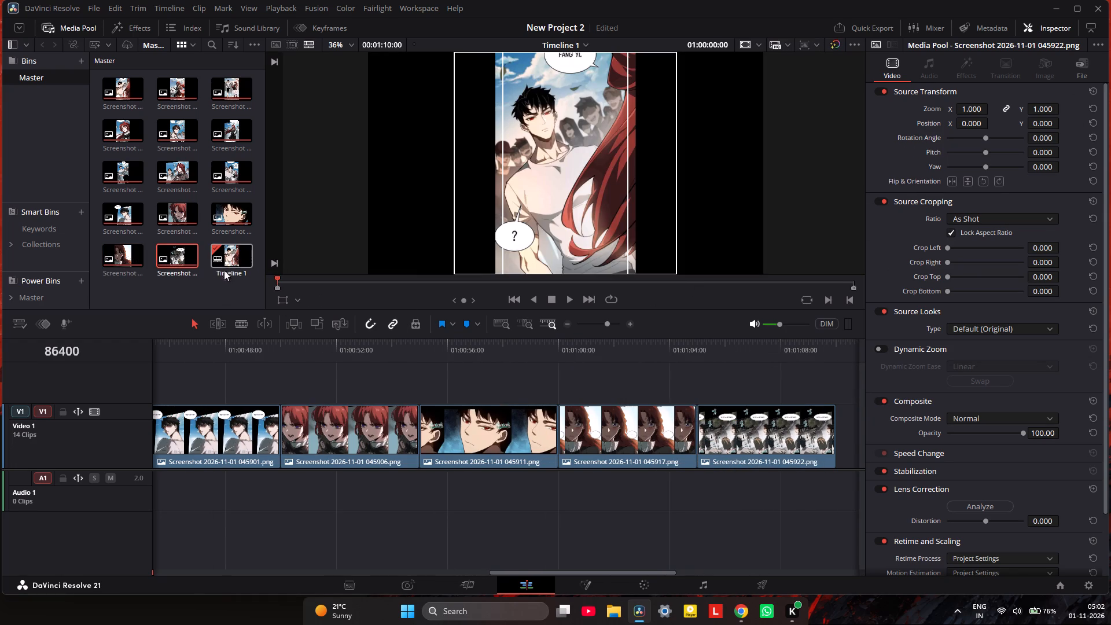
Add the zoom In preset from the Power Bins Master at the timeline start on Video 2, extended slightly past screenshot 045735's end.
scroll(396, 324, down, 3)
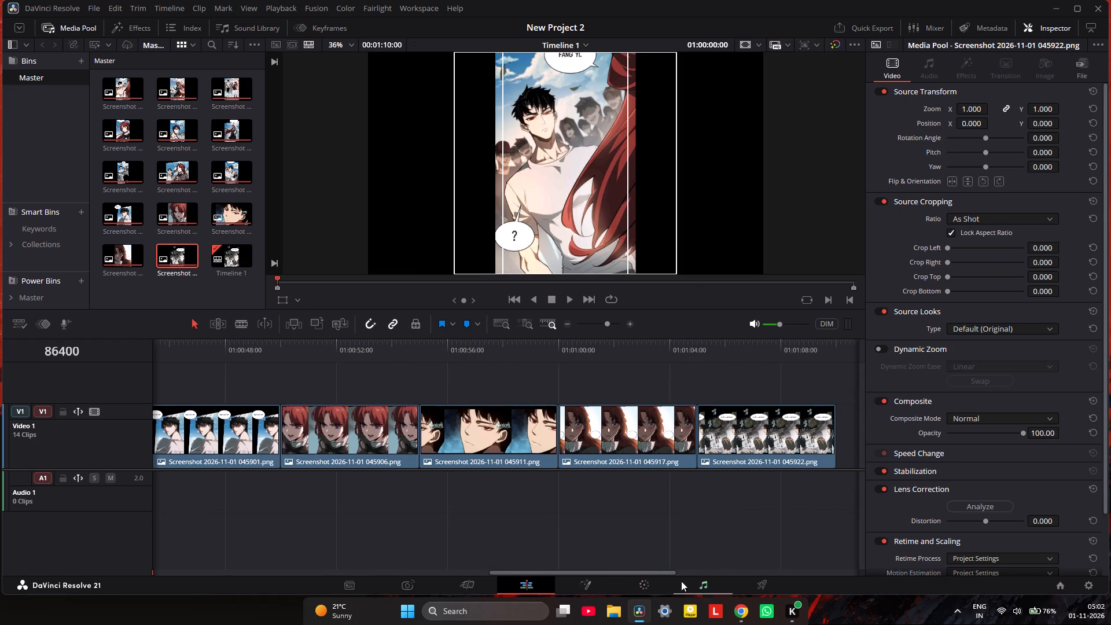
drag(583, 571, 107, 537)
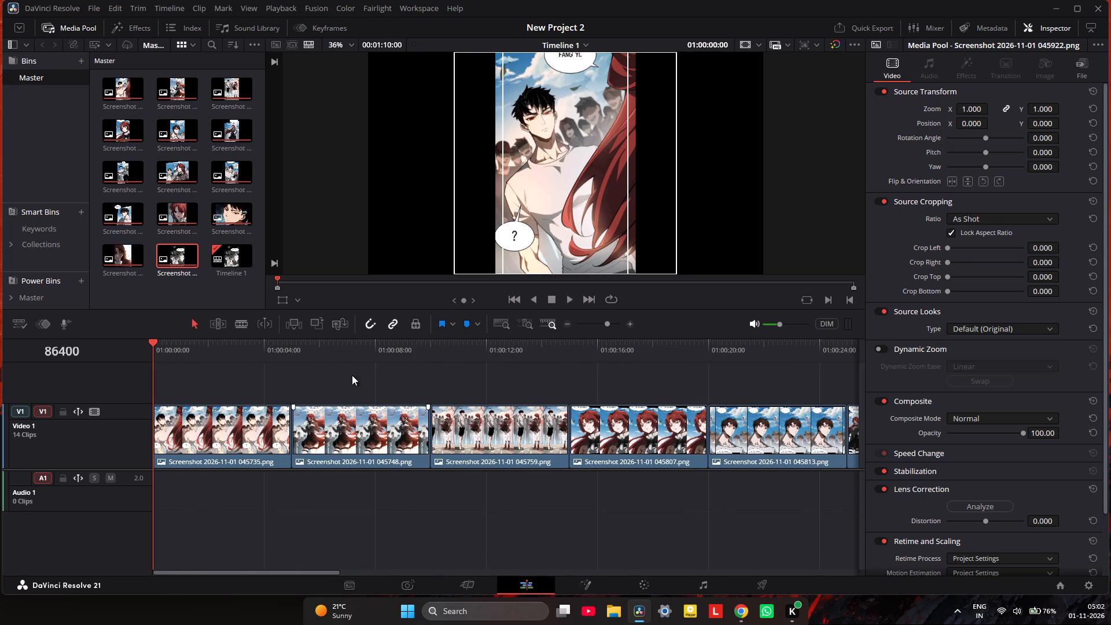
key(space)
key(space)
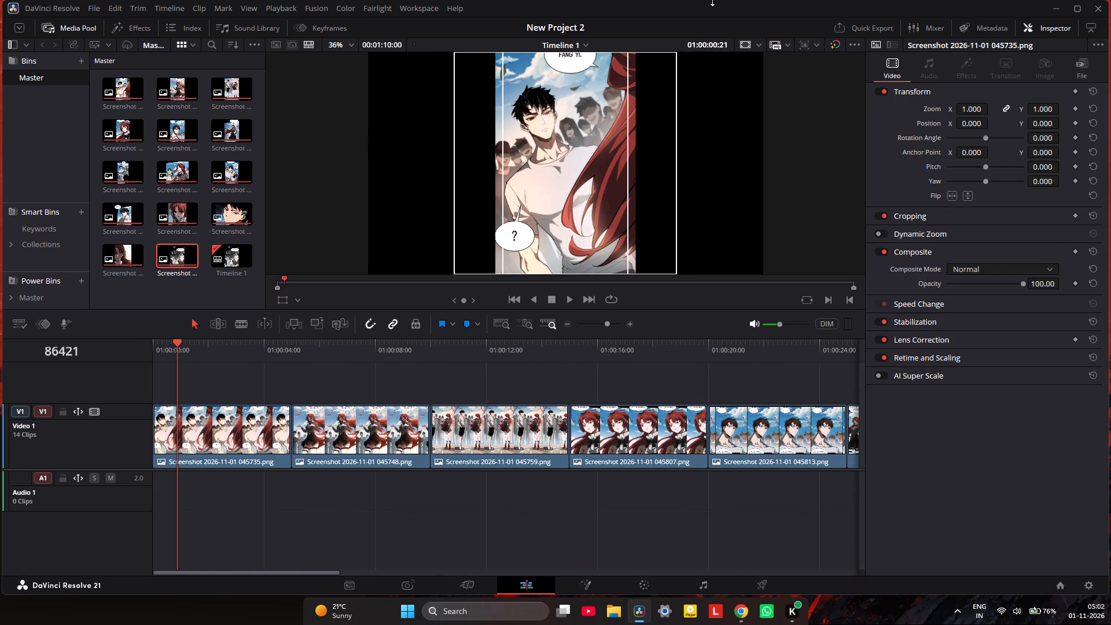
click(123, 23)
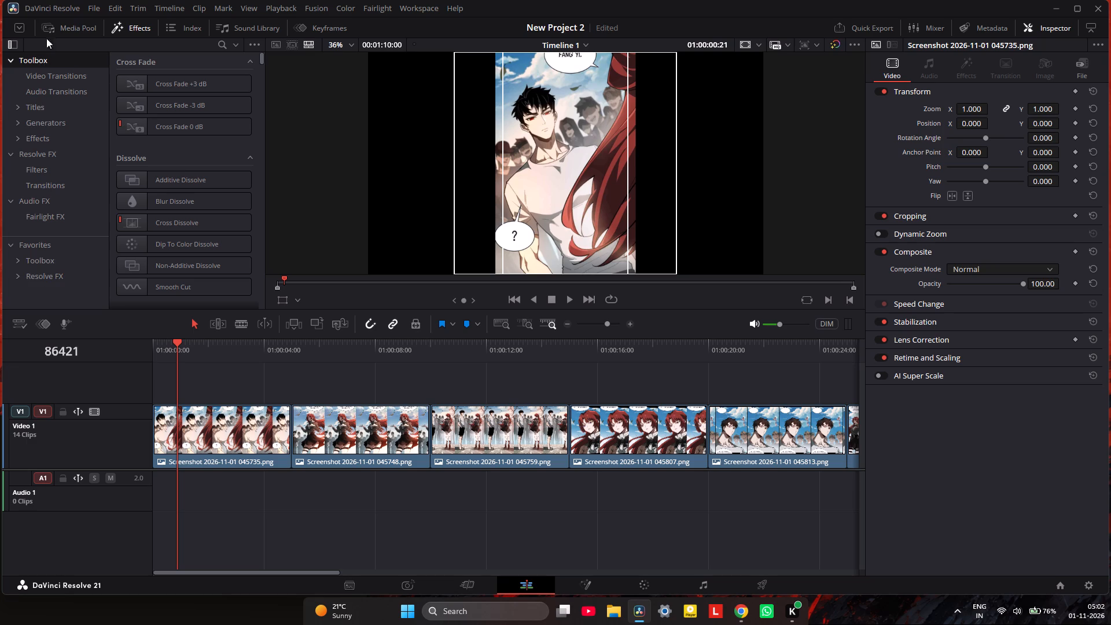
click(68, 27)
click(43, 300)
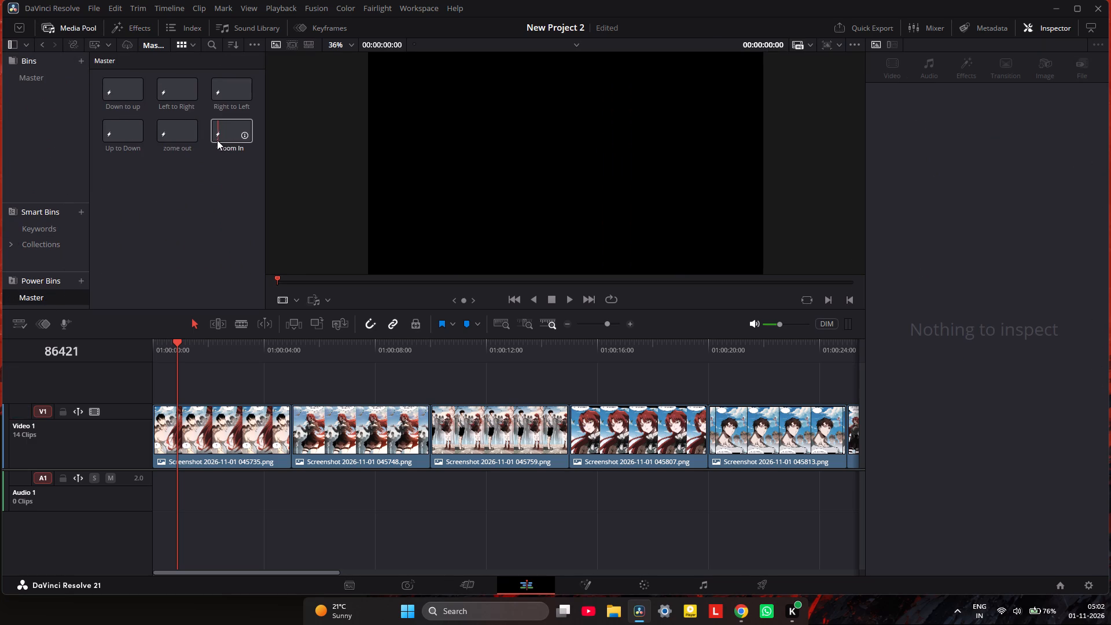
drag(225, 137, 160, 377)
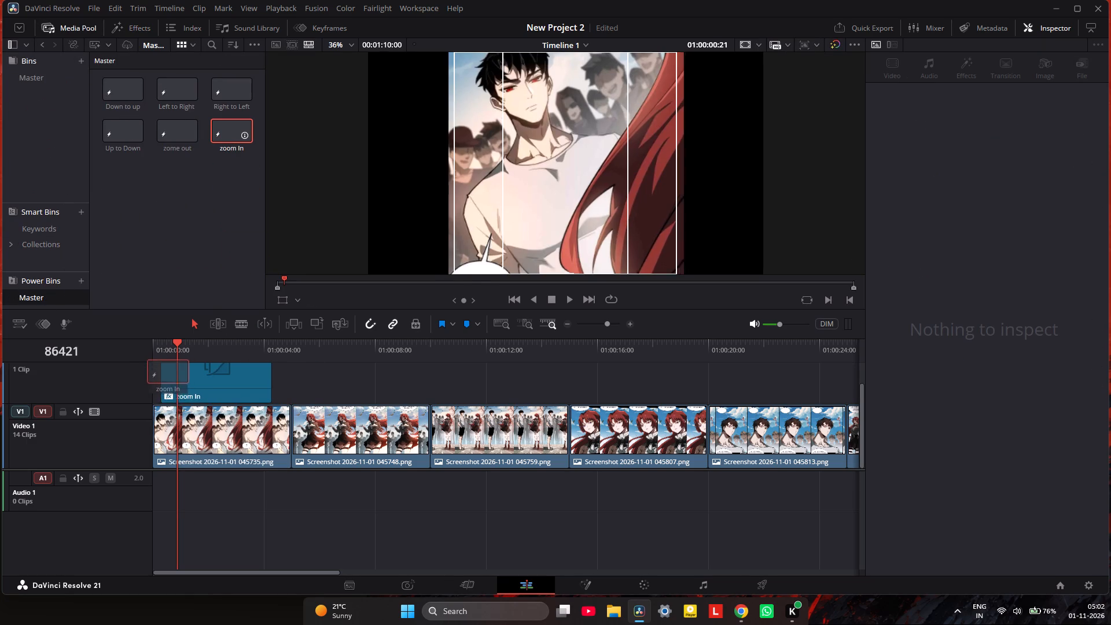
drag(160, 377, 152, 377)
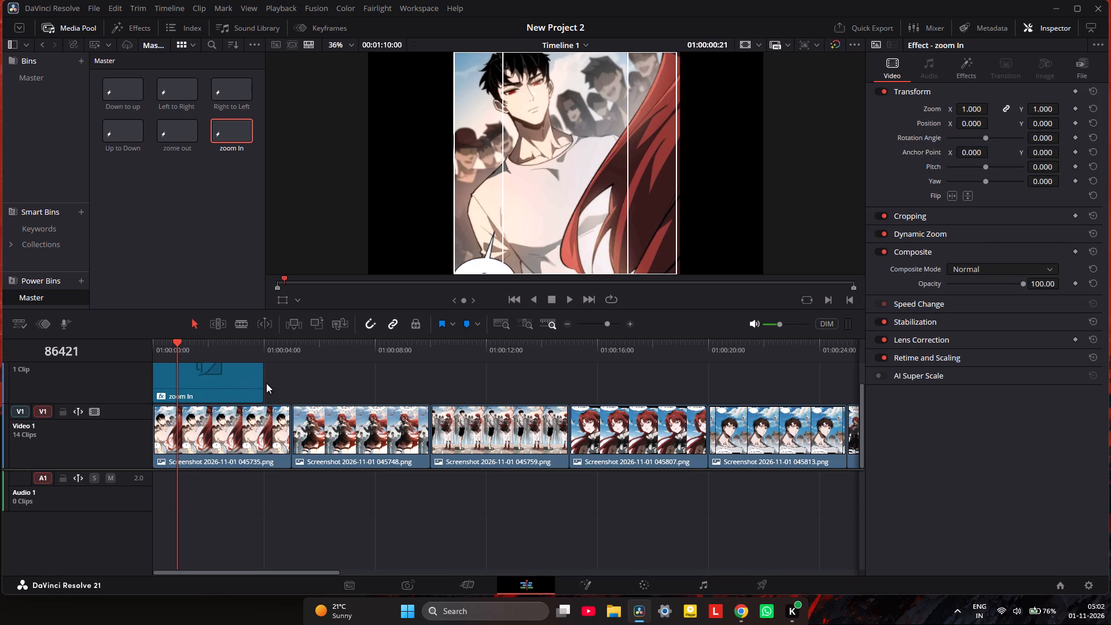
drag(263, 384, 307, 388)
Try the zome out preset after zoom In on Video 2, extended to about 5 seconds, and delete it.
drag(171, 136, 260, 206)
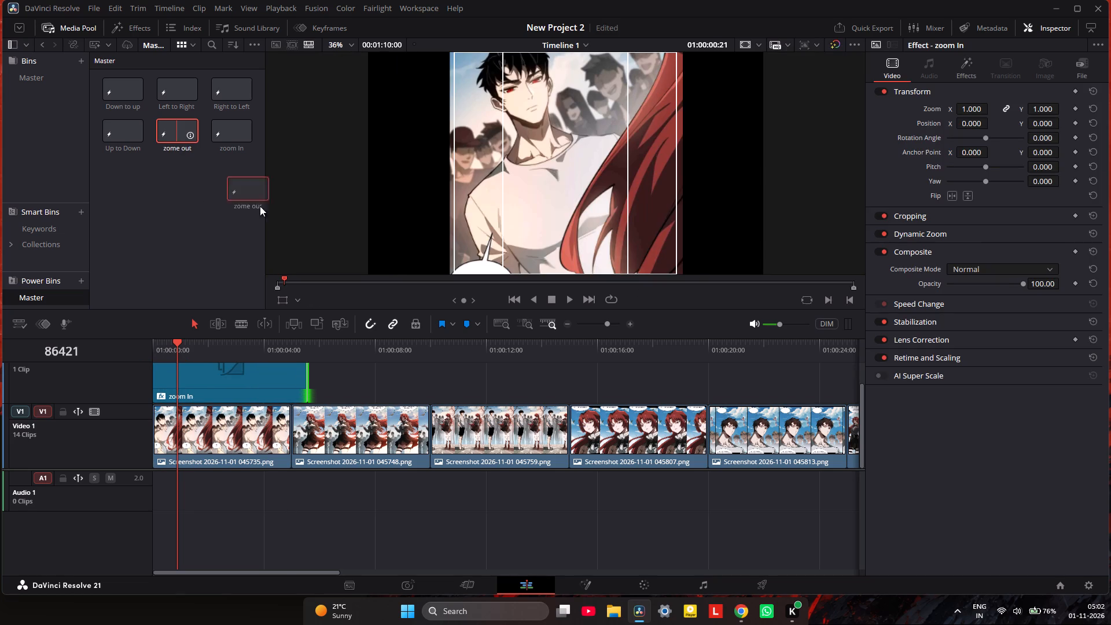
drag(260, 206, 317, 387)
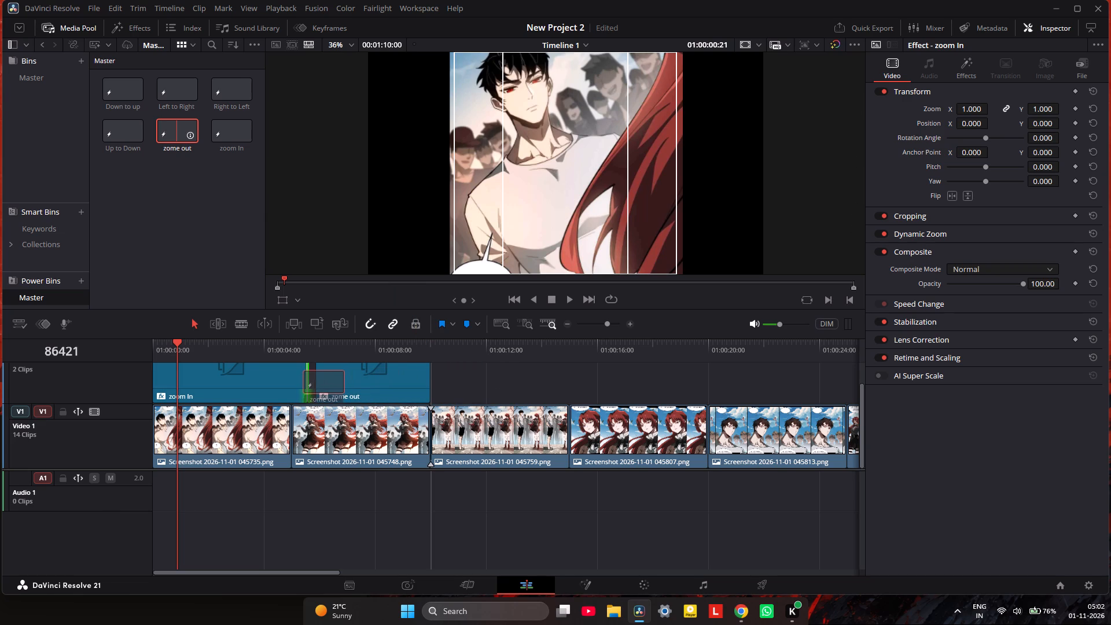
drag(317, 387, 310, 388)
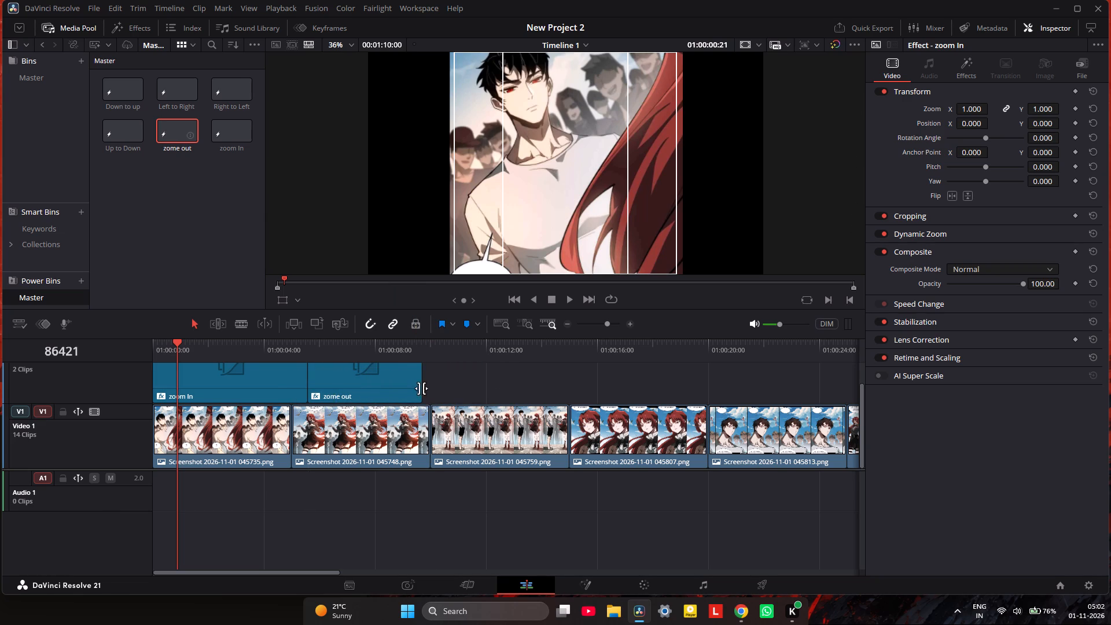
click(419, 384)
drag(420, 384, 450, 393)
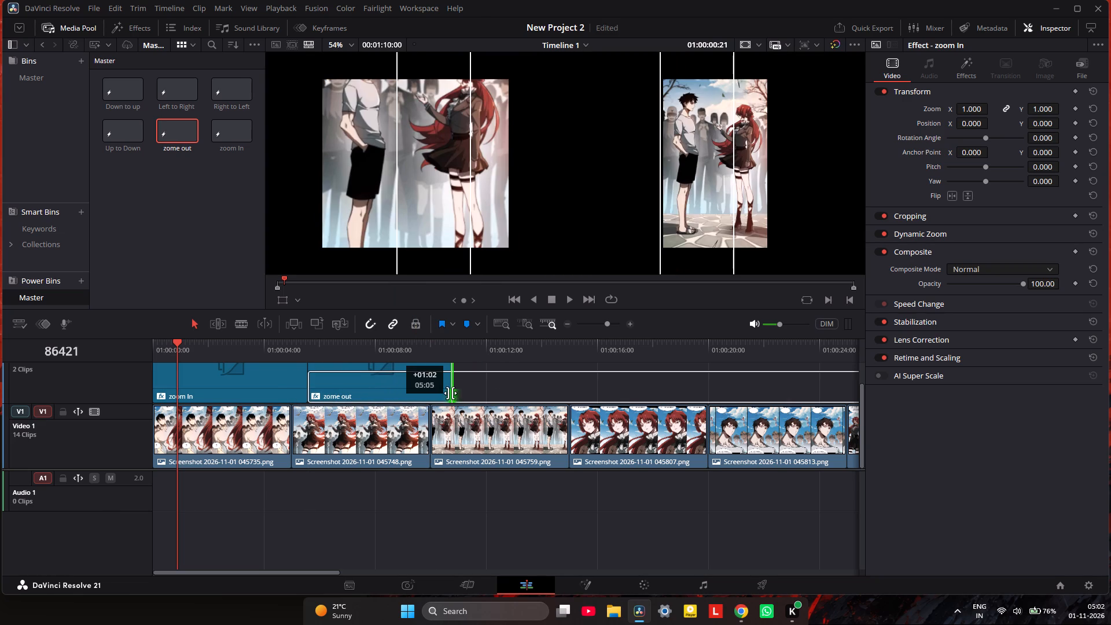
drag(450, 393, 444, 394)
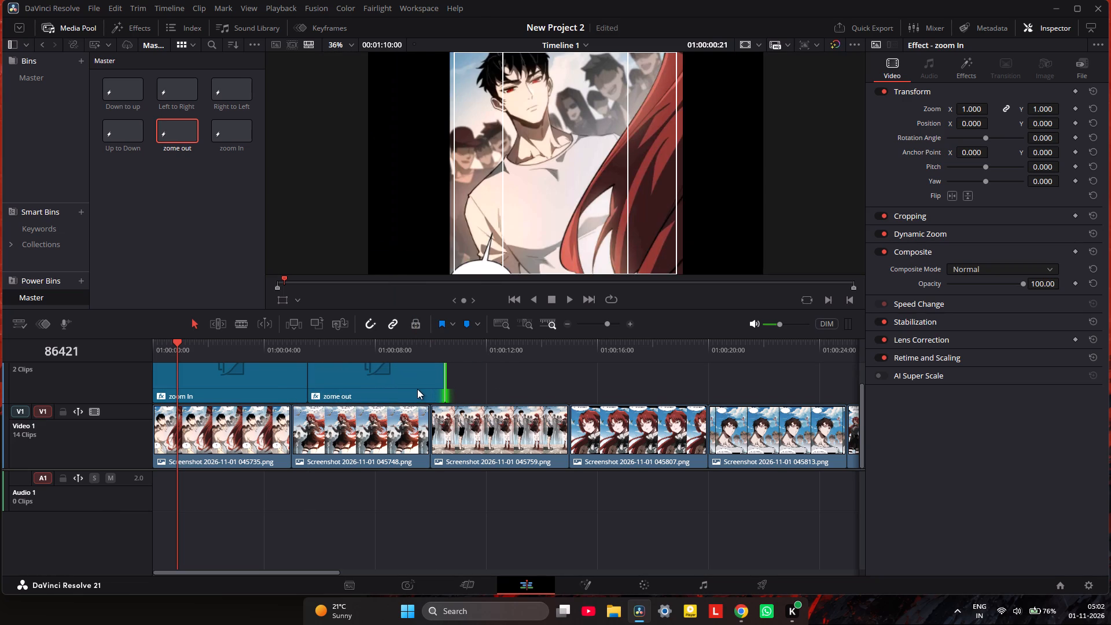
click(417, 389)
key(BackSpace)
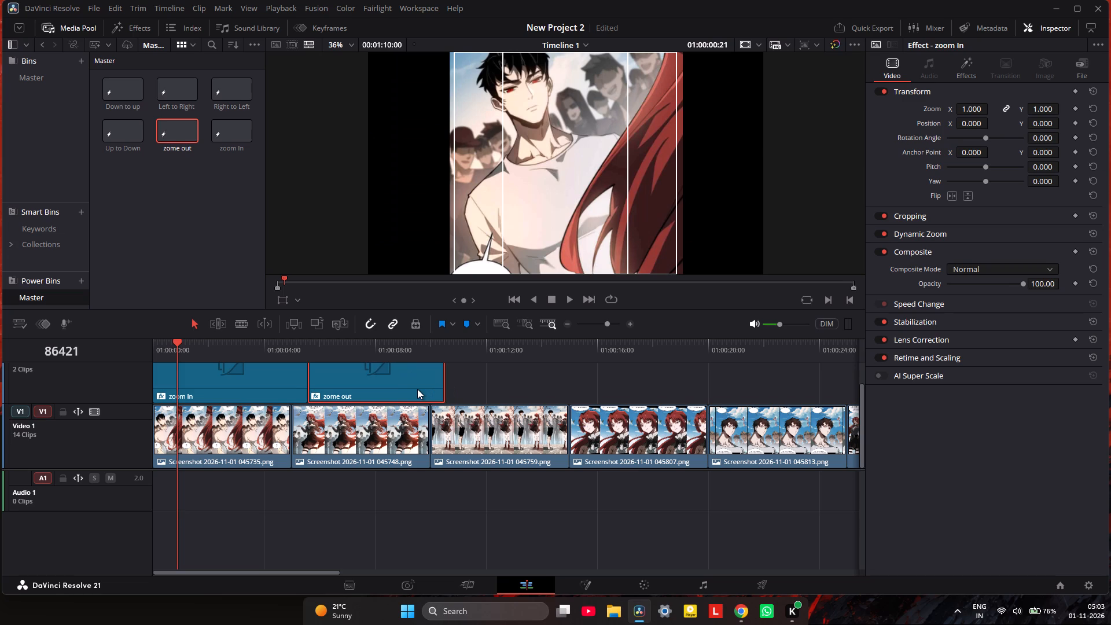
Add the Left to Right, Up to Down, zome out and zoom In presets end to end after the first zoom In on Video 2.
drag(170, 90, 339, 417)
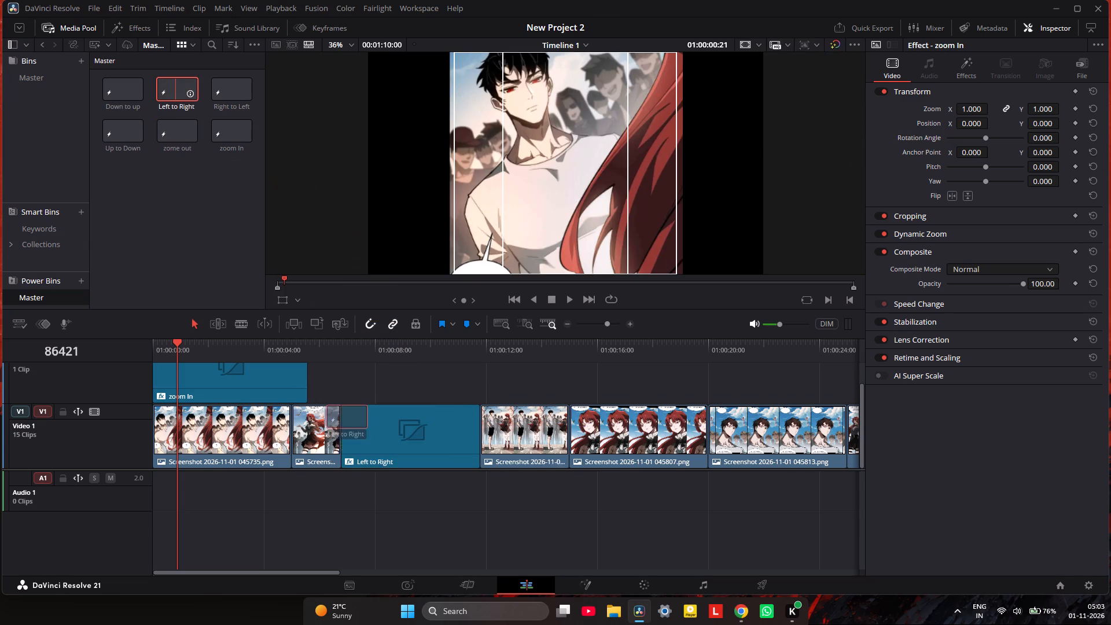
drag(339, 417, 310, 386)
drag(113, 130, 543, 357)
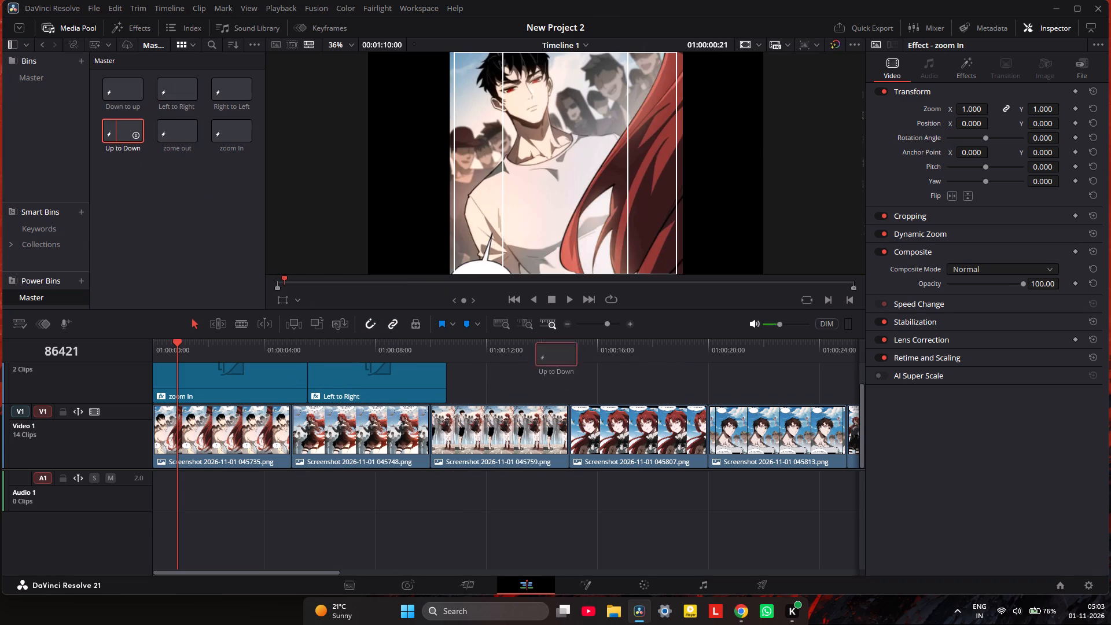
drag(543, 357, 467, 415)
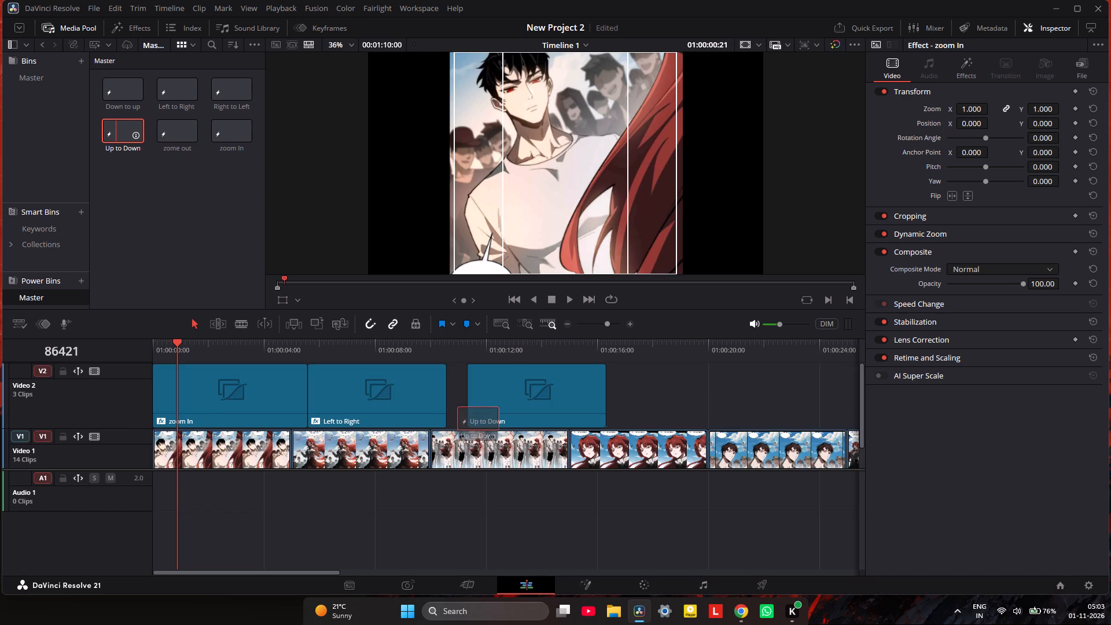
drag(467, 415, 449, 409)
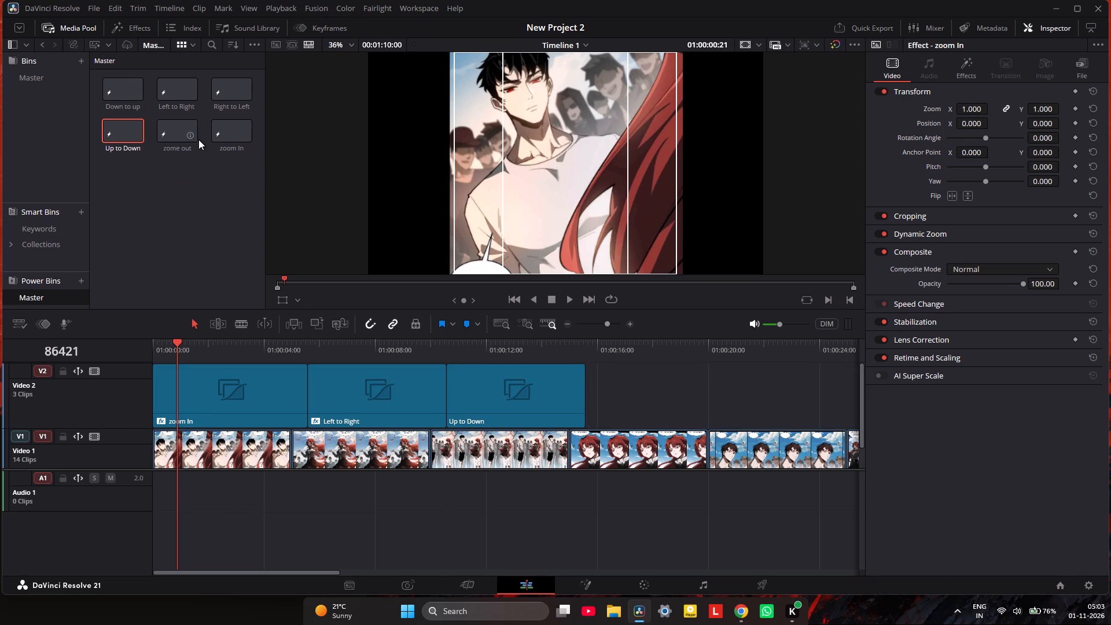
drag(192, 137, 584, 378)
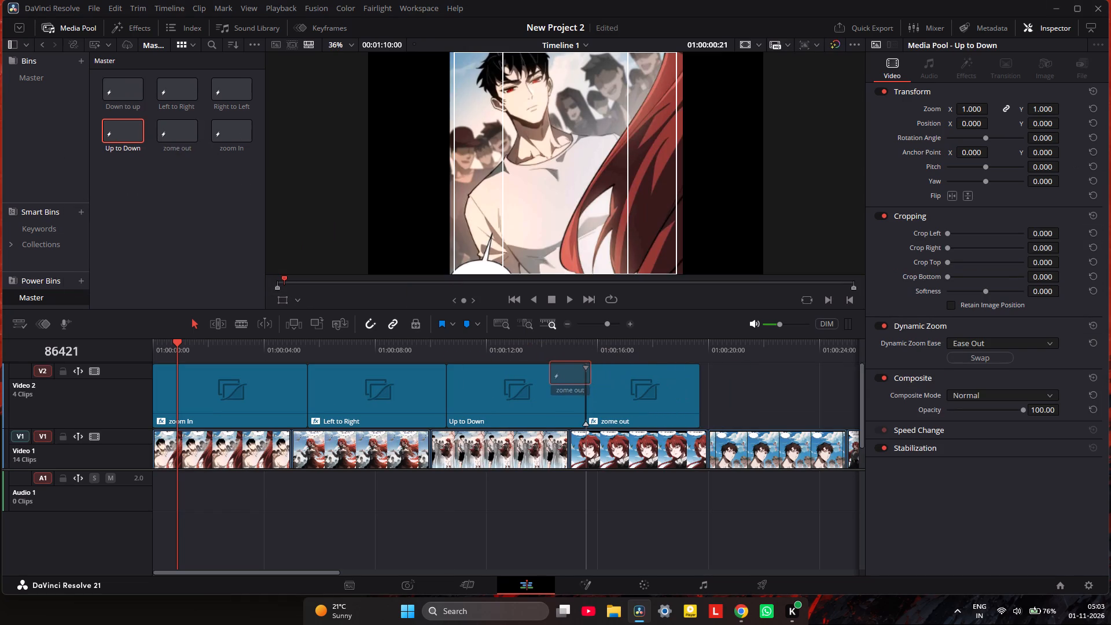
drag(584, 378, 579, 380)
drag(233, 136, 699, 393)
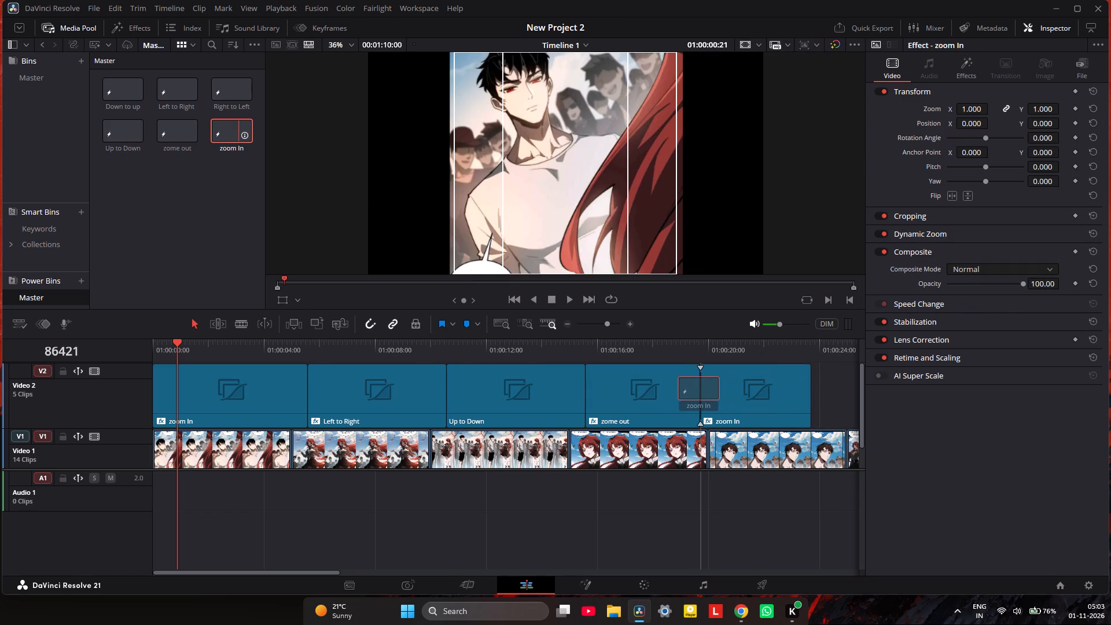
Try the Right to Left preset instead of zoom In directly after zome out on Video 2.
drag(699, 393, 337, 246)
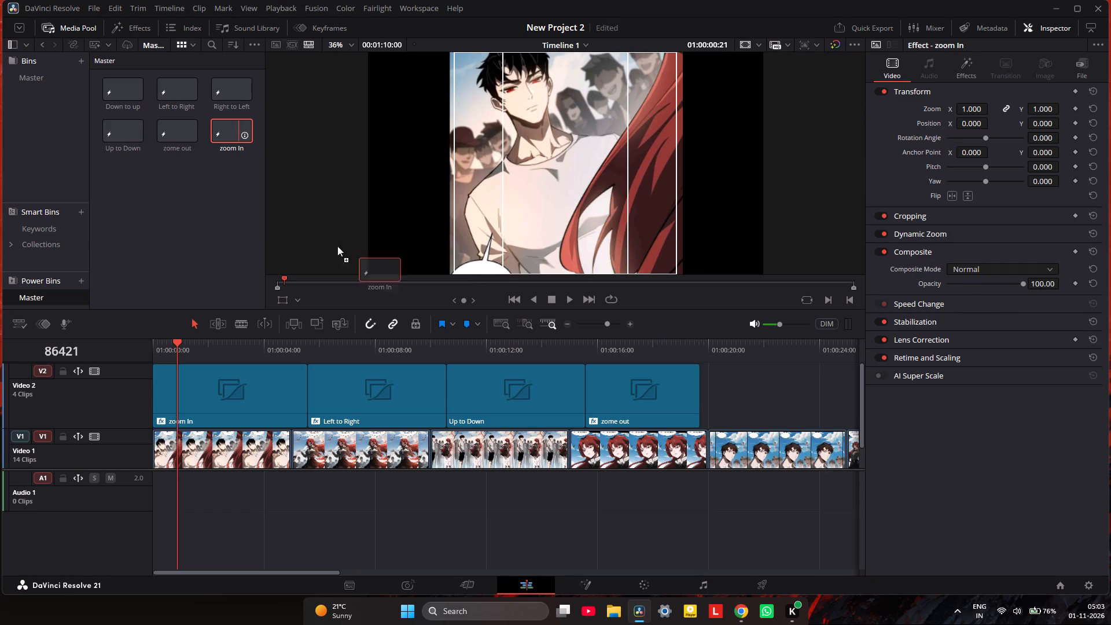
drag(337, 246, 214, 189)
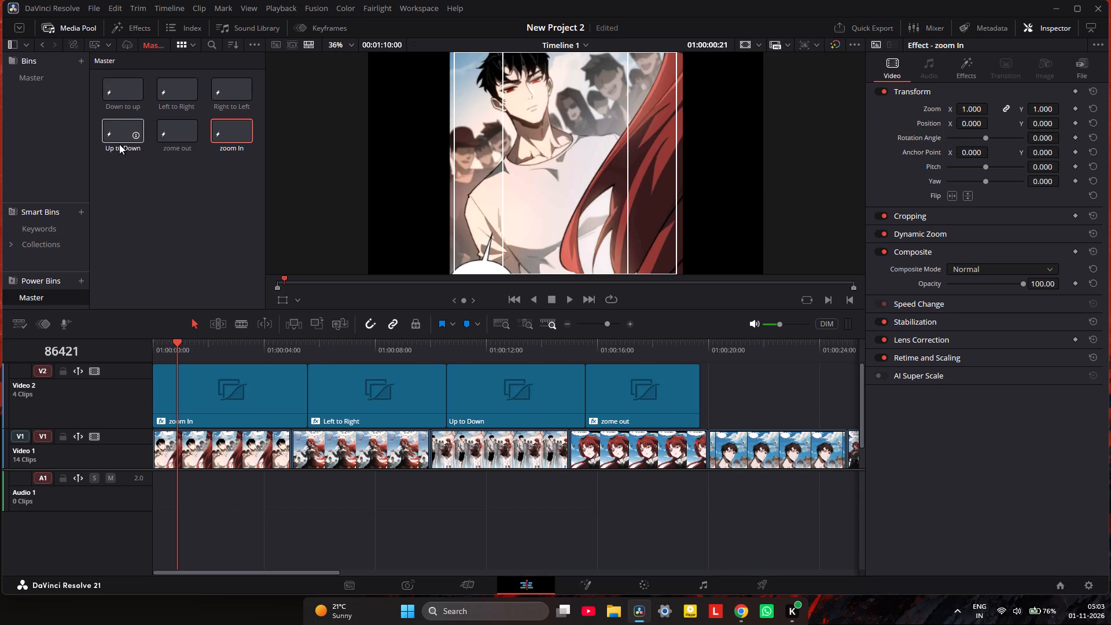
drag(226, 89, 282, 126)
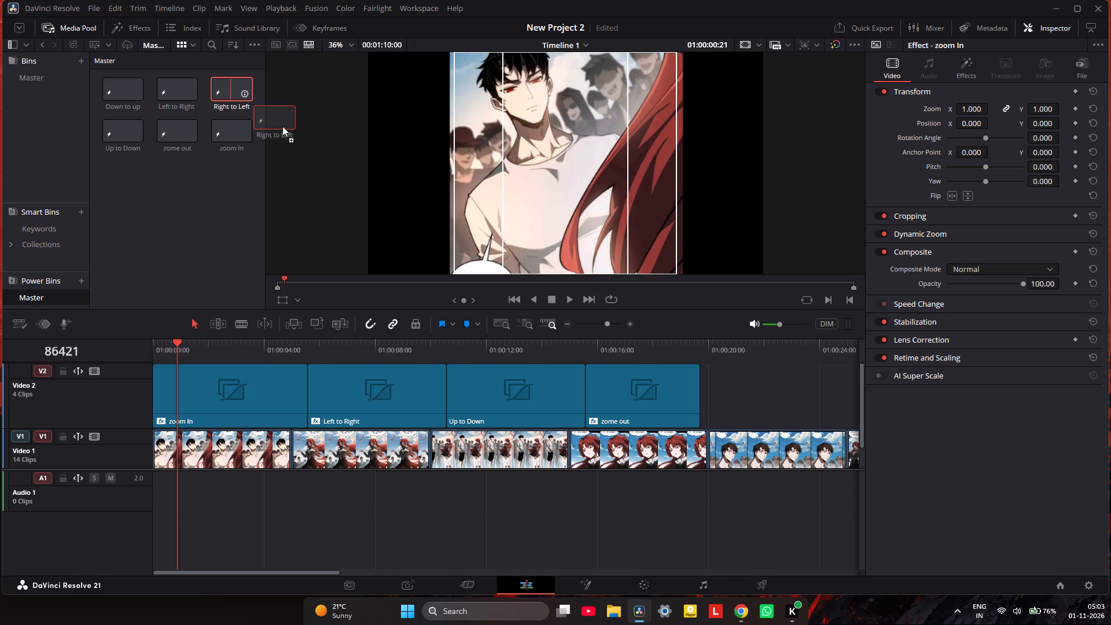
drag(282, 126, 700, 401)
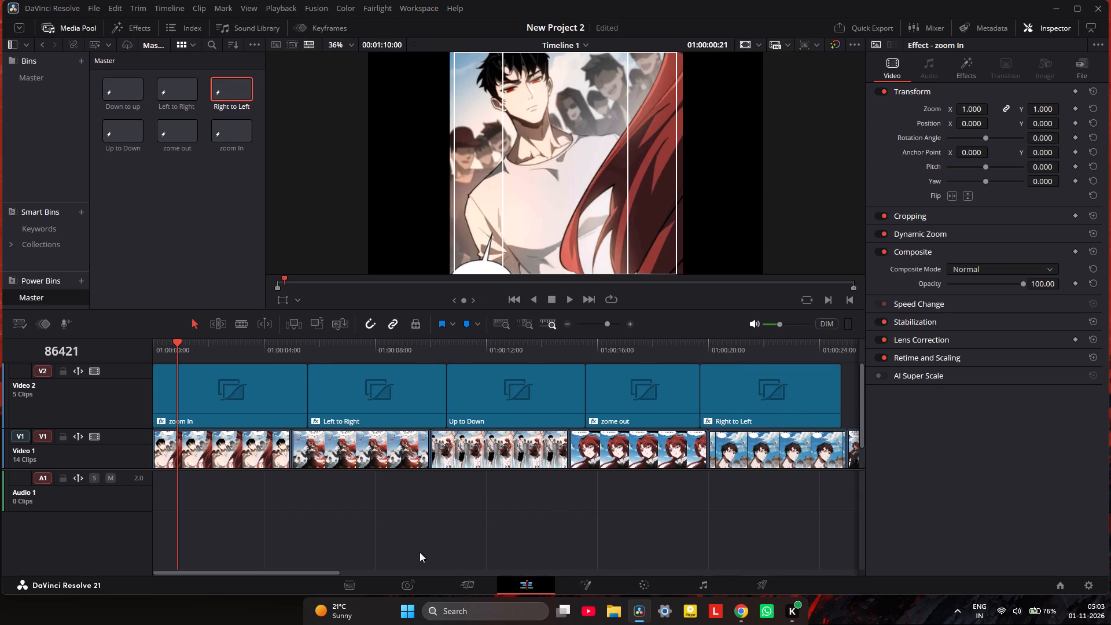
Play the timeline full screen through the preset-covered panels to review their motion, then return to the editing view.
drag(343, 569, 366, 575)
key(ctrl+f)
key(space)
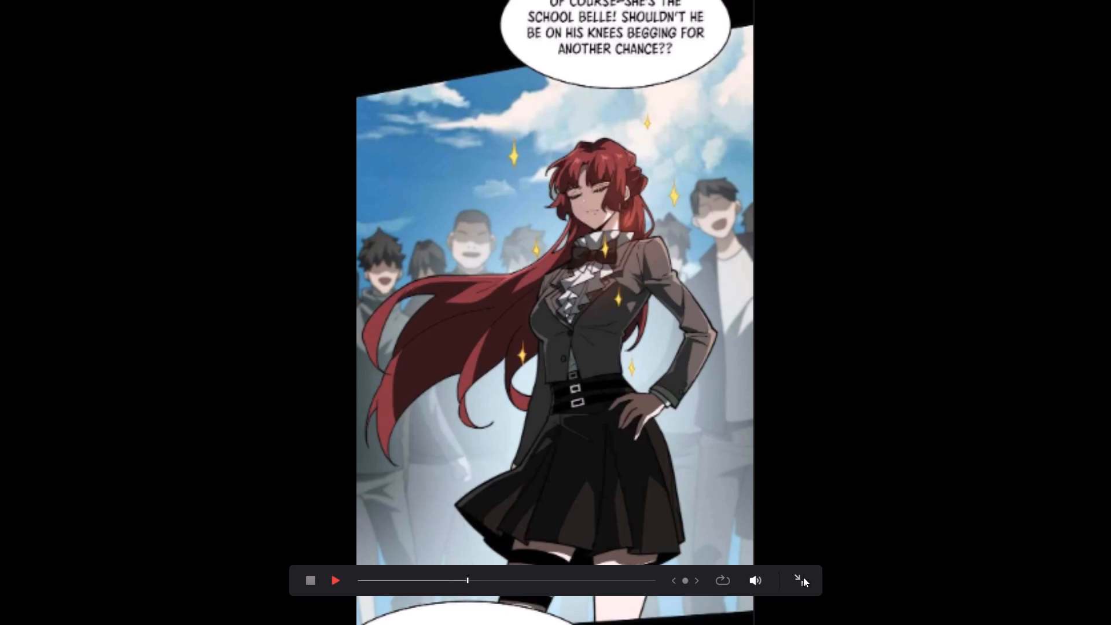
click(803, 577)
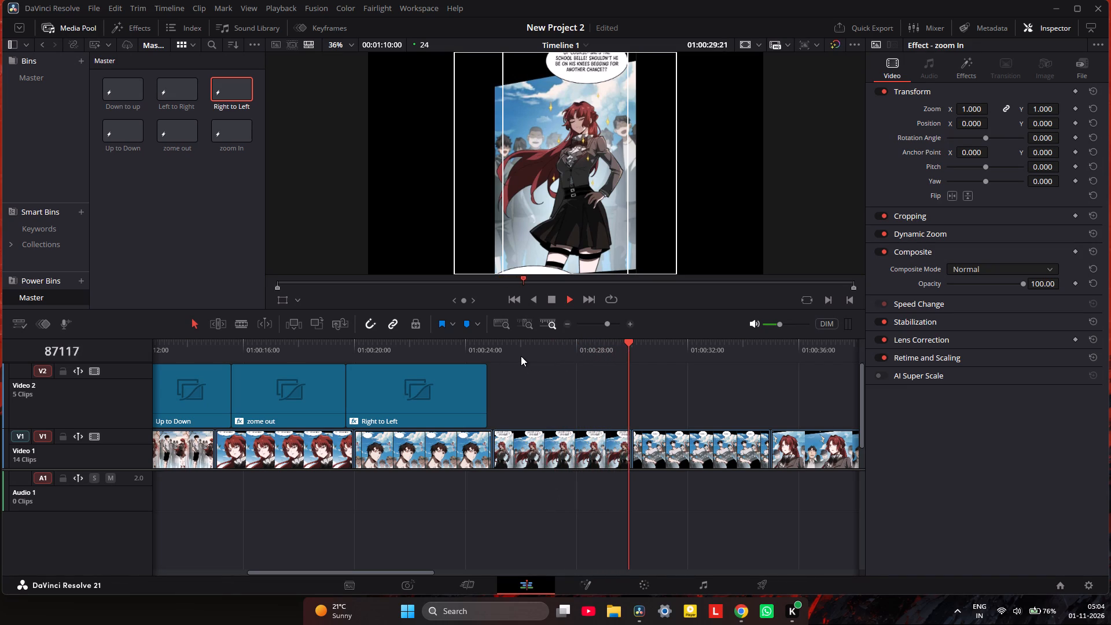
key(space)
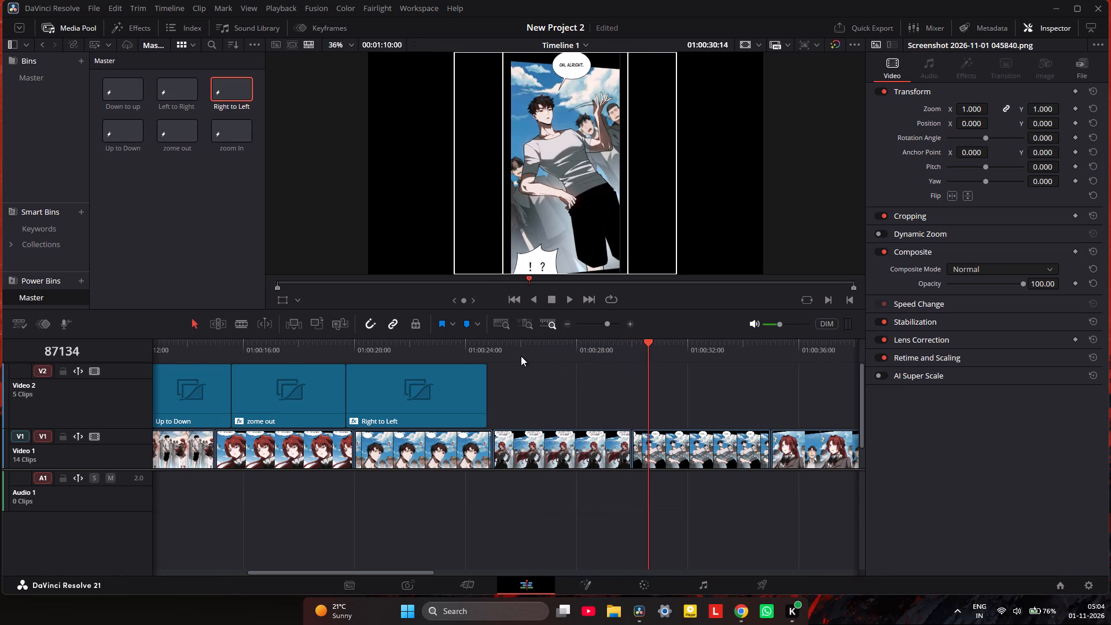
Return the playhead to the timeline start and delete all five motion presets from Video 2.
scroll(723, 367, down, 4)
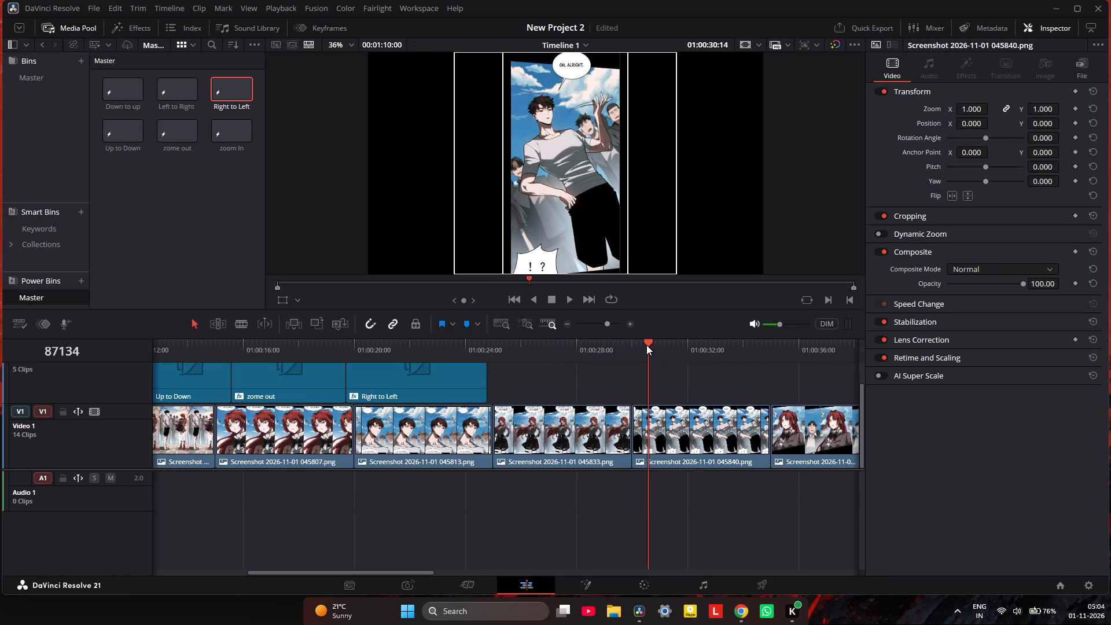
drag(646, 345, 633, 404)
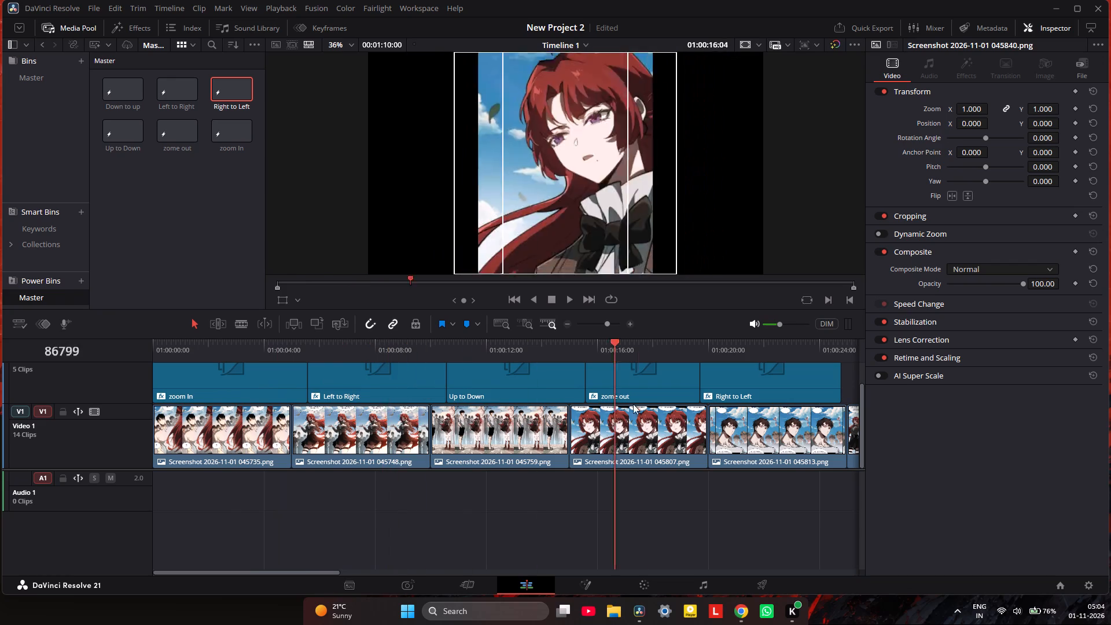
drag(633, 404, 0, 419)
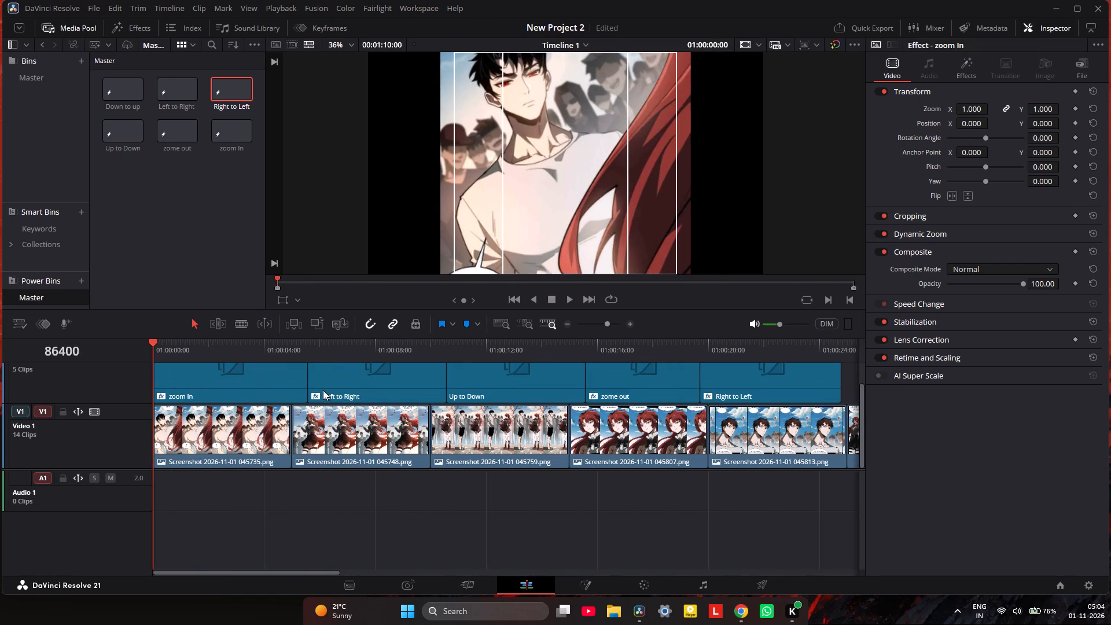
drag(847, 383, 229, 384)
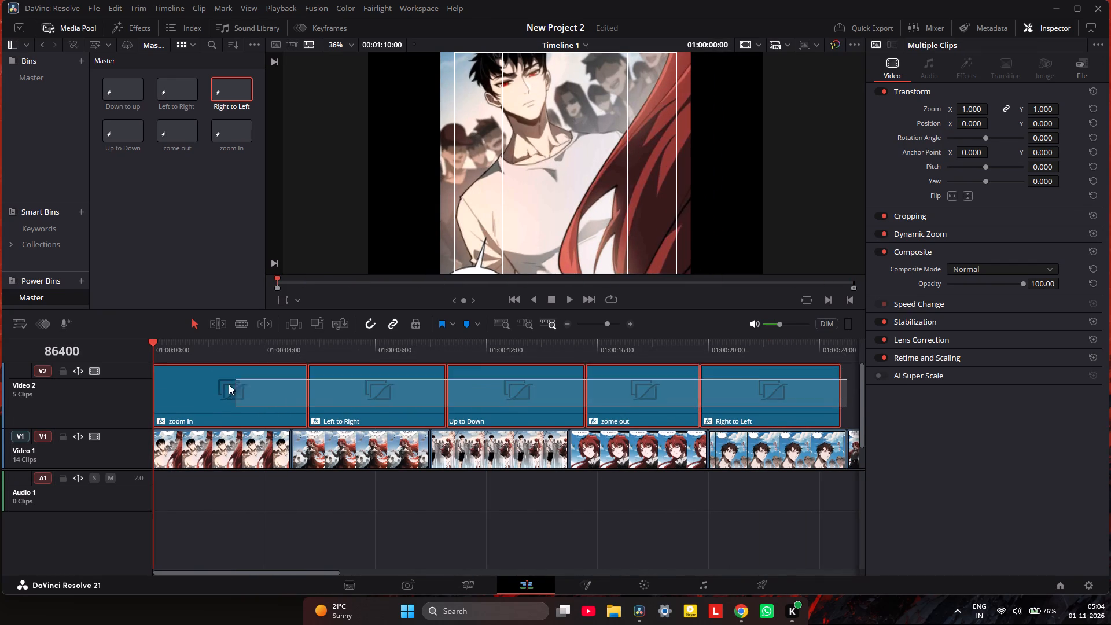
drag(229, 384, 207, 386)
key(BackSpace)
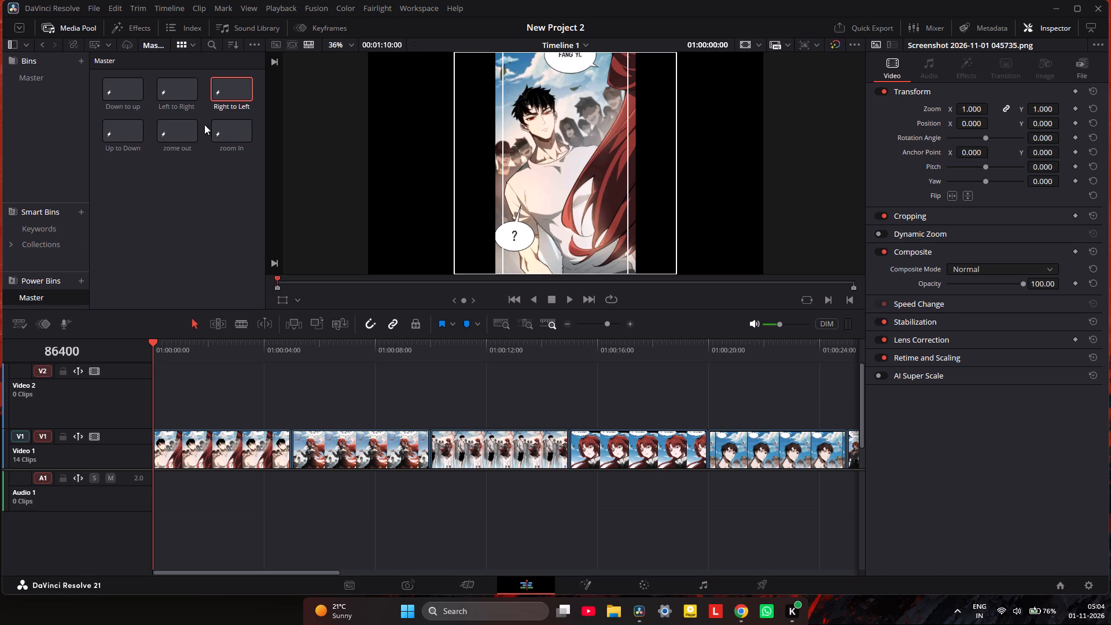
Add the zoom In preset at the start of Video 2, play it back, and adjust its length to about 6.7 seconds.
drag(232, 135, 154, 384)
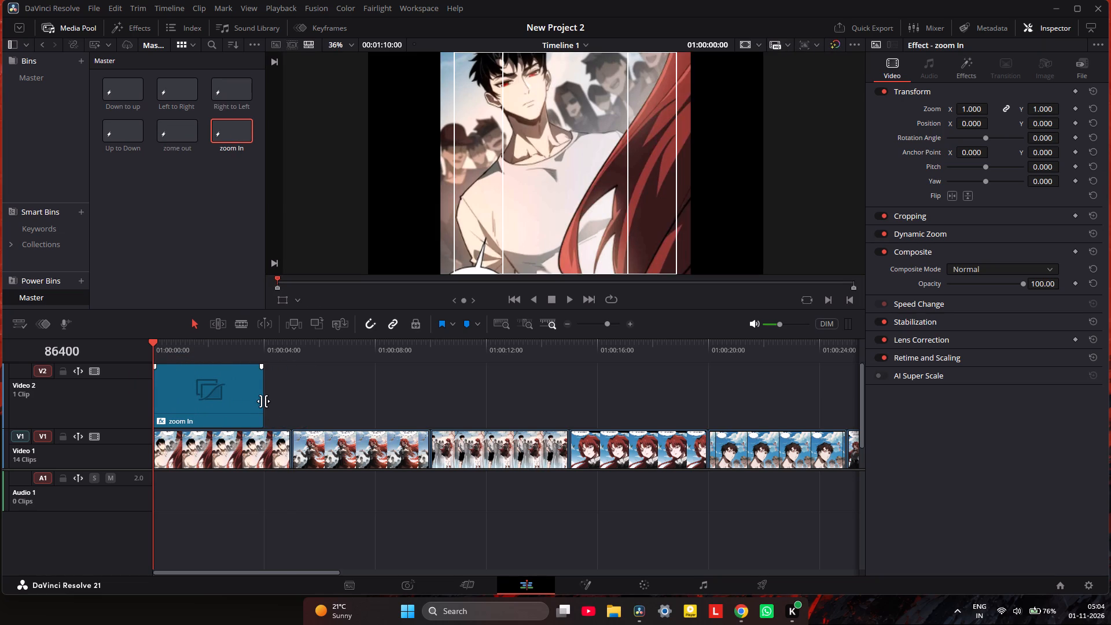
drag(263, 401, 388, 403)
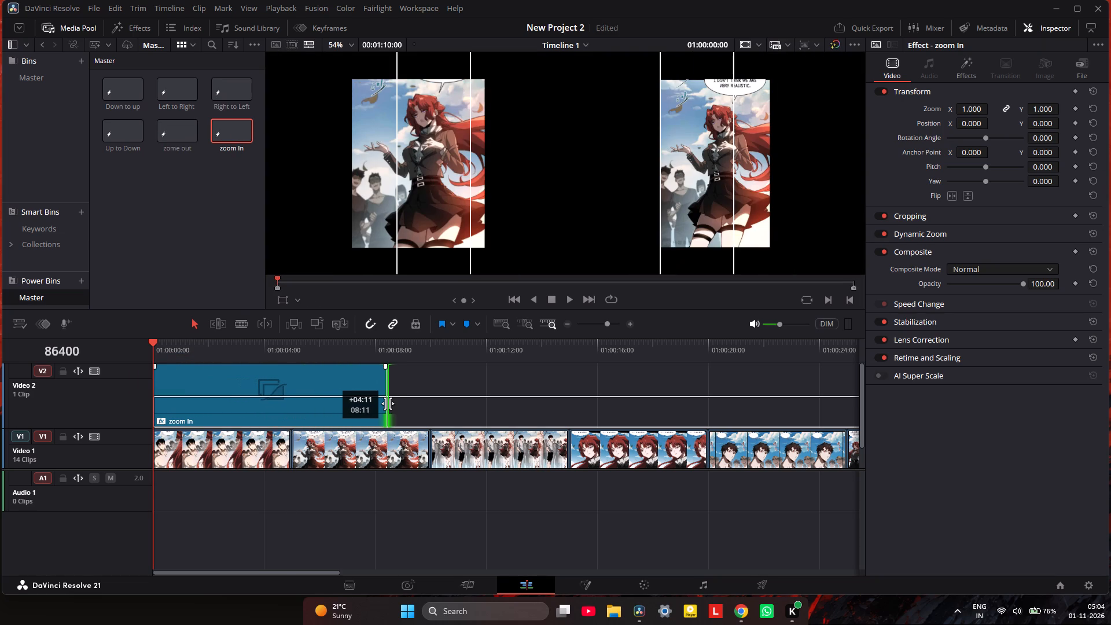
drag(388, 403, 393, 403)
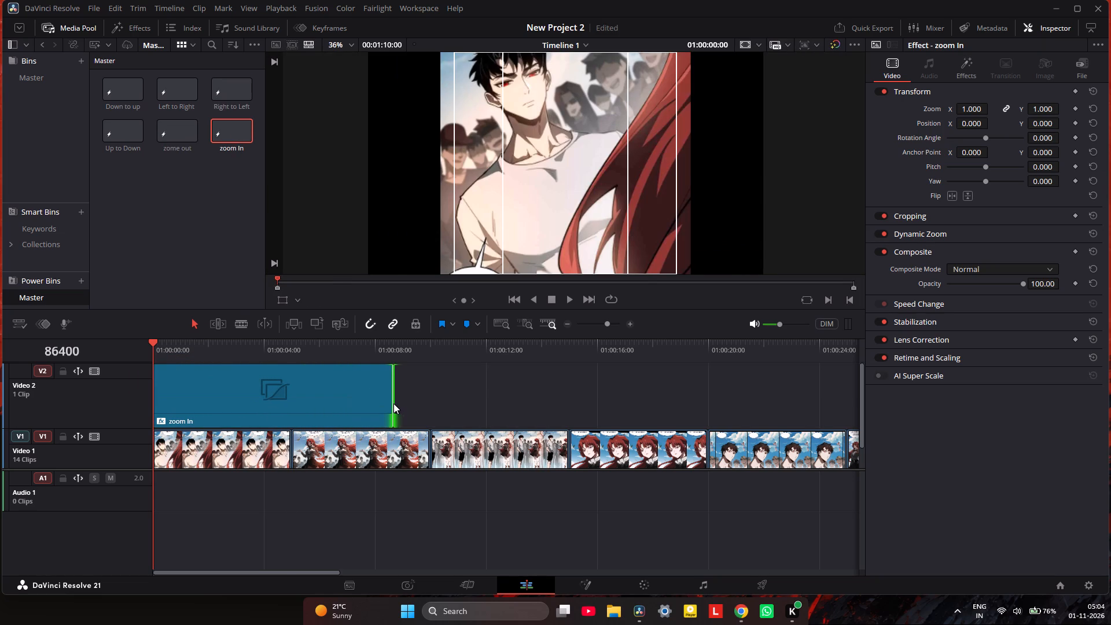
key(space)
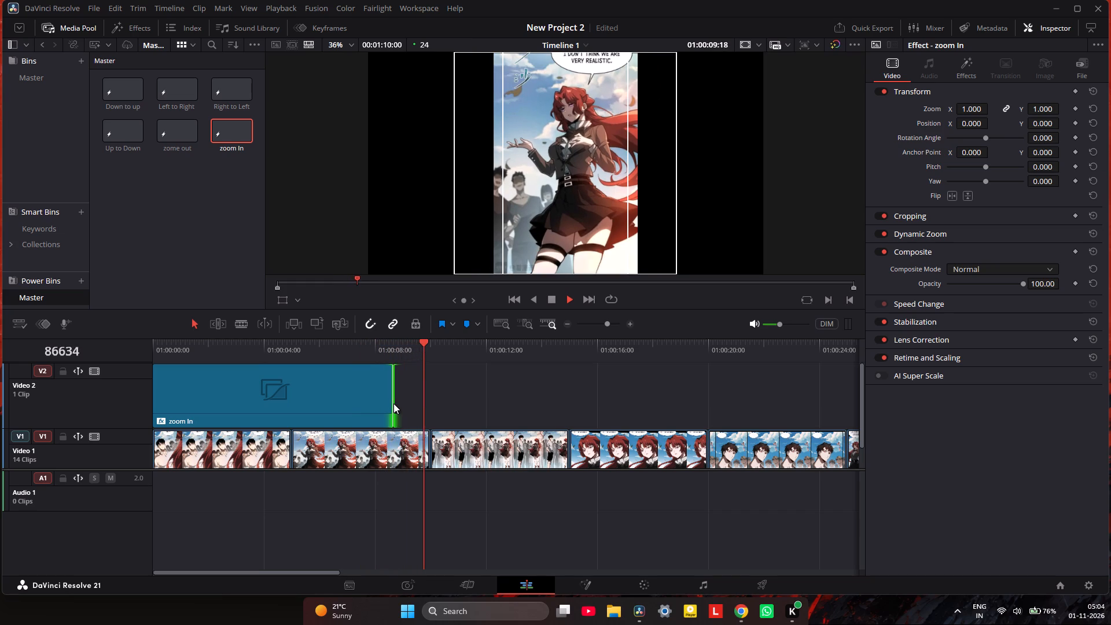
key(space)
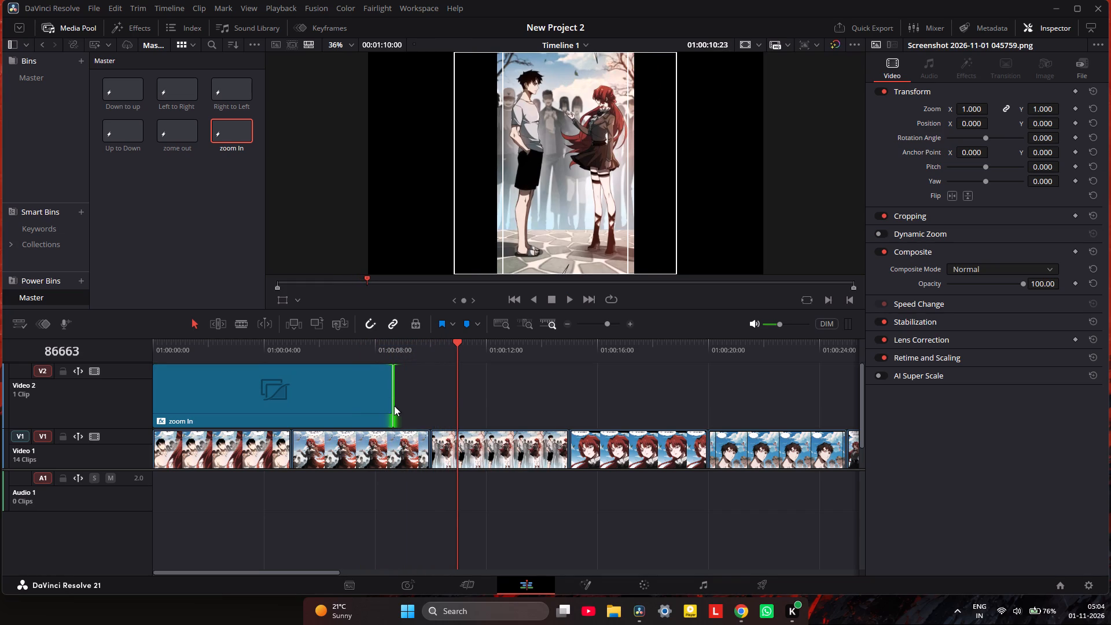
drag(392, 405, 340, 411)
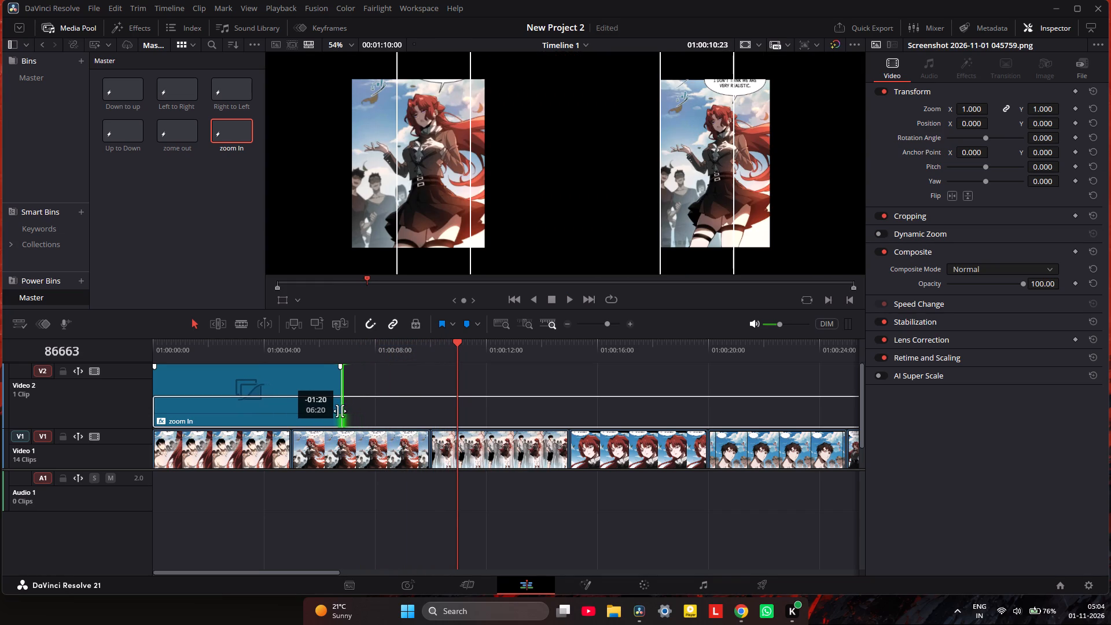
drag(340, 411, 324, 413)
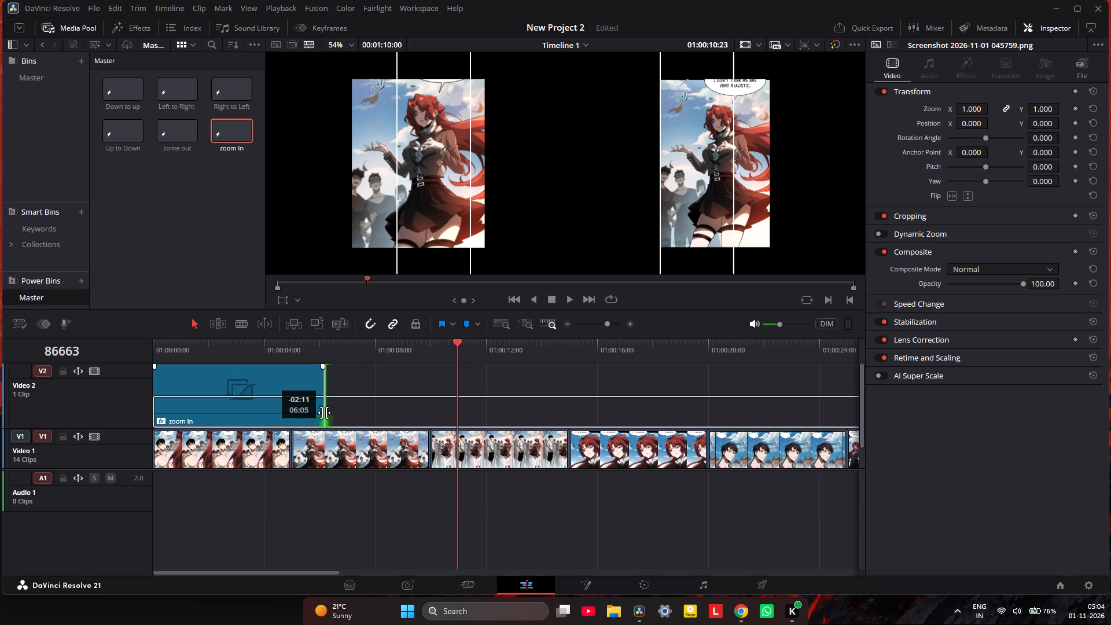
drag(324, 413, 332, 414)
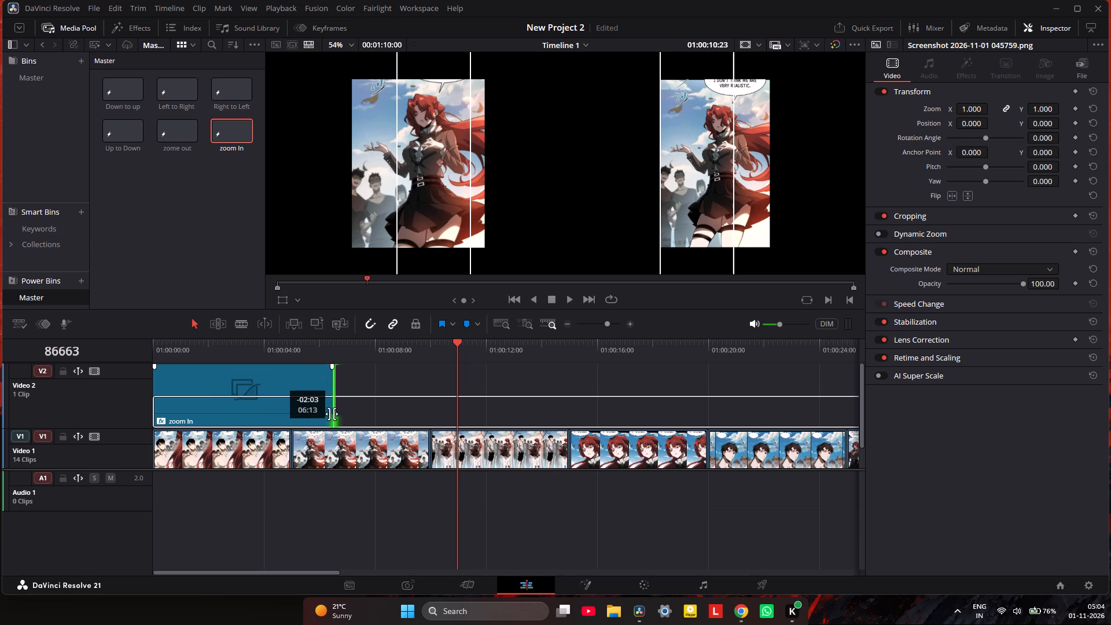
drag(332, 414, 337, 414)
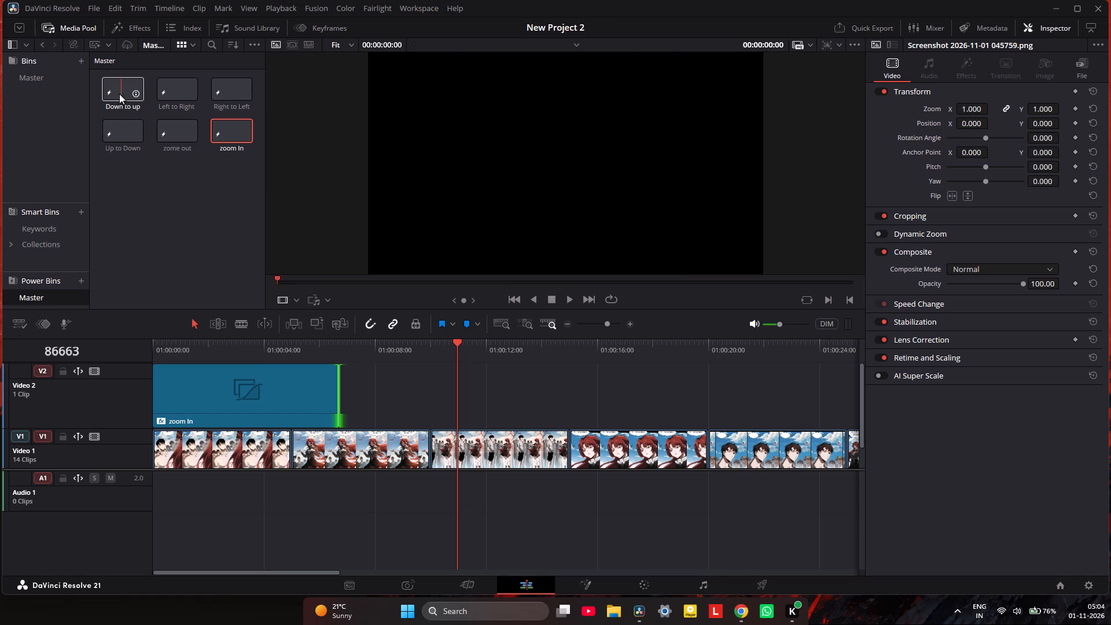
Add the Down to up preset directly after zoom In on Video 2 and extend it to about 5.8 seconds.
drag(119, 94, 342, 384)
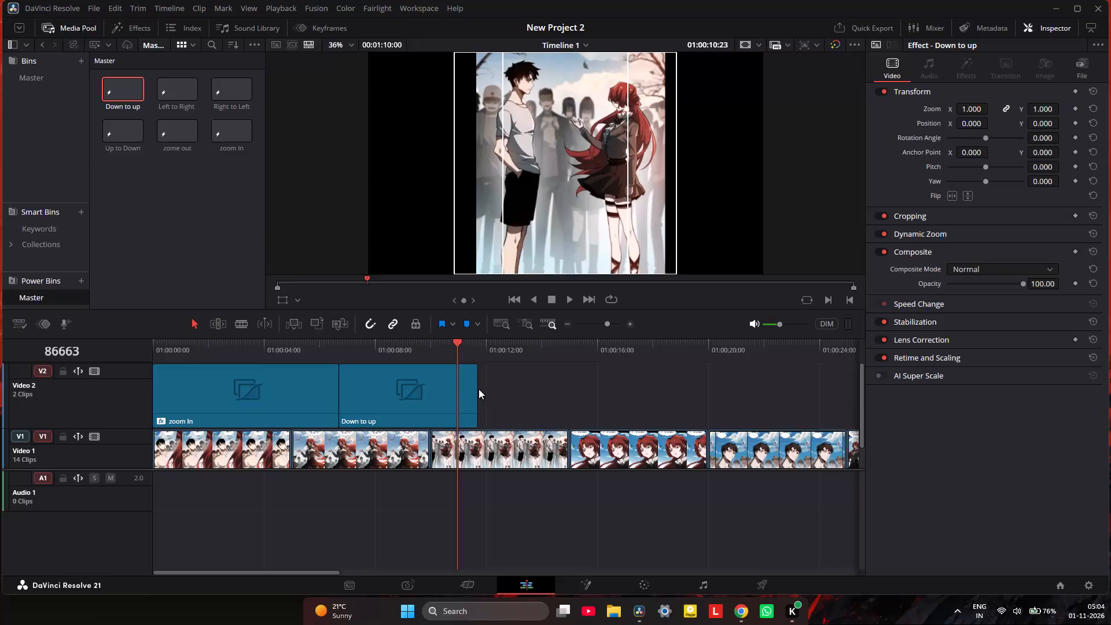
drag(476, 390, 494, 393)
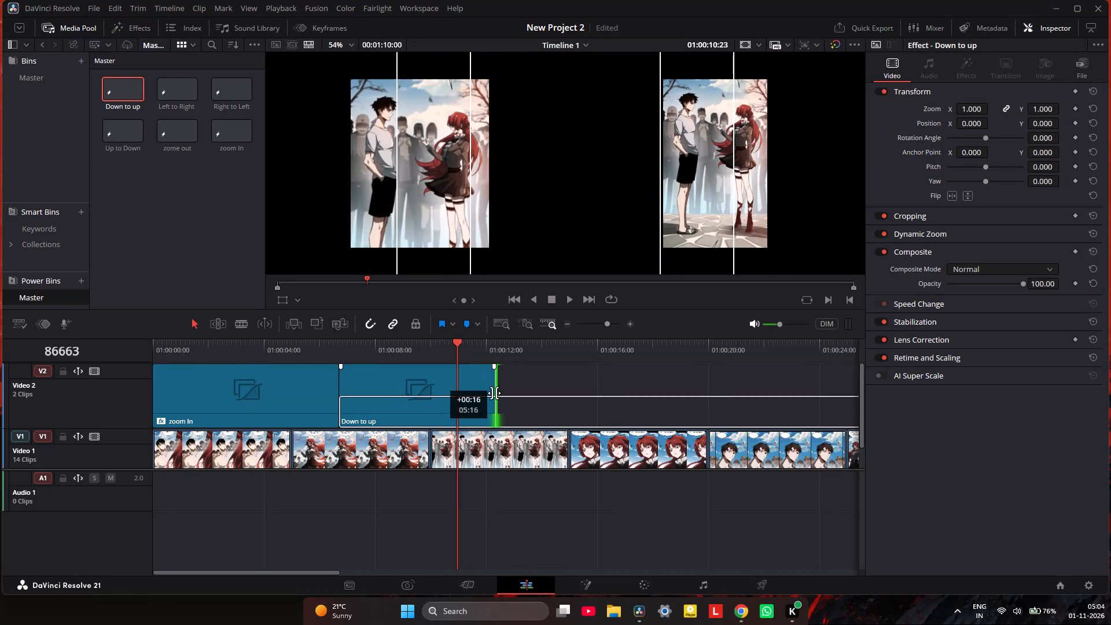
drag(494, 393, 555, 400)
drag(555, 400, 535, 400)
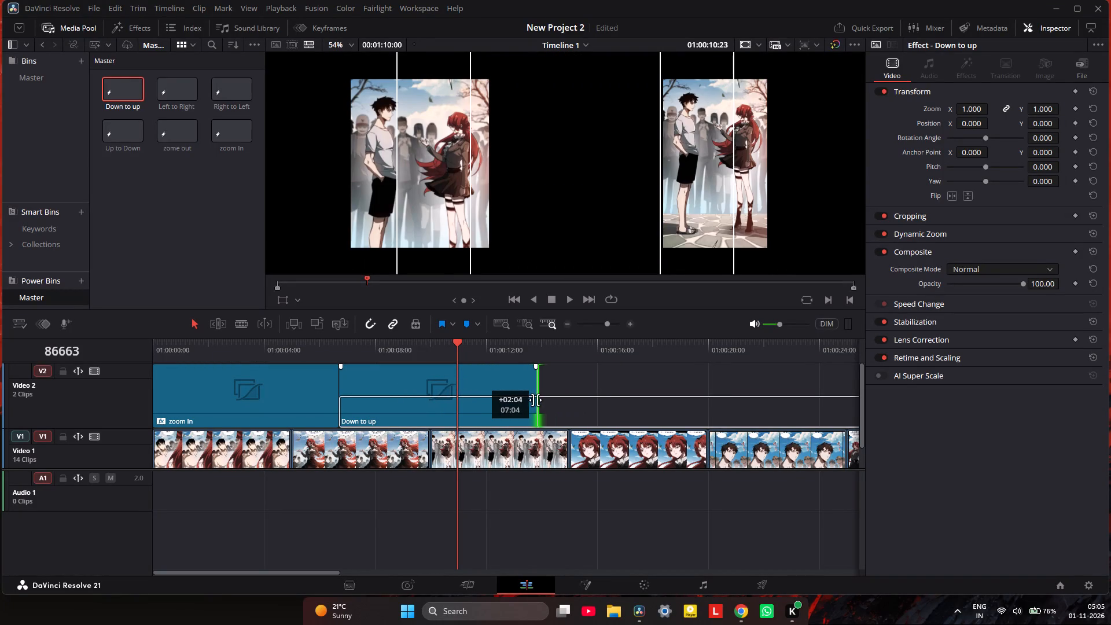
drag(535, 400, 485, 404)
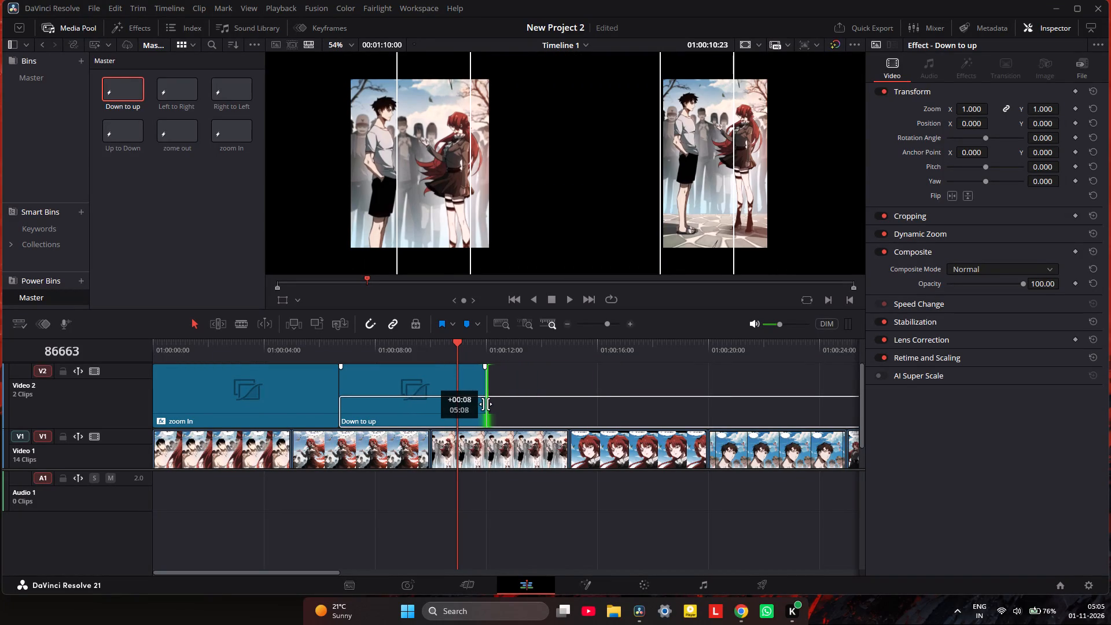
drag(485, 404, 498, 404)
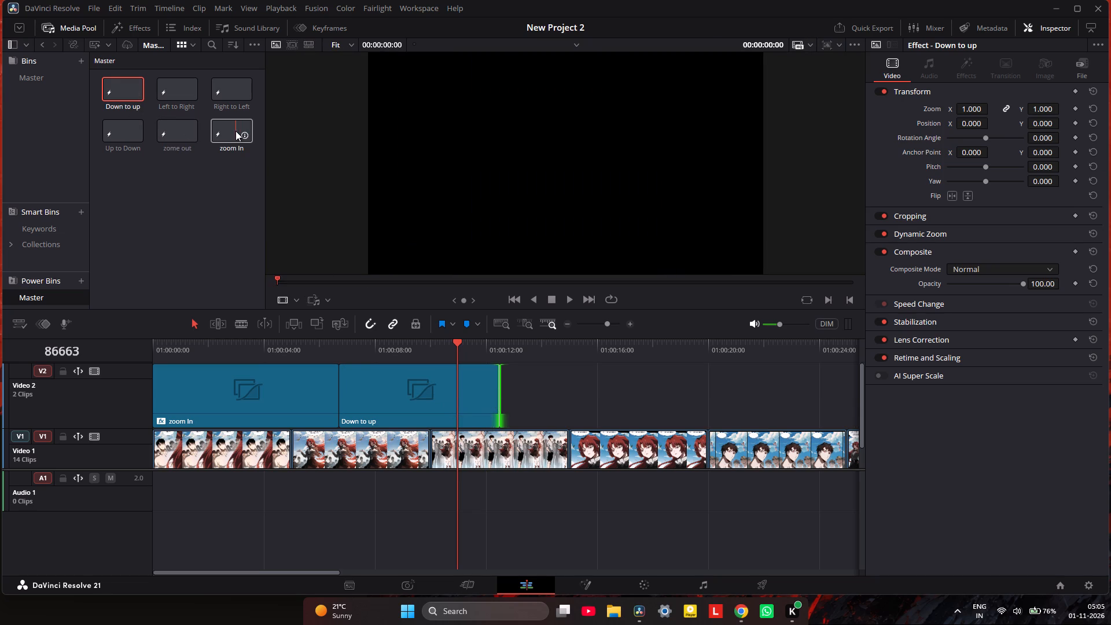
Add the zome out preset directly after Down to up on Video 2 and extend it to about 5.6 seconds.
drag(172, 131, 231, 173)
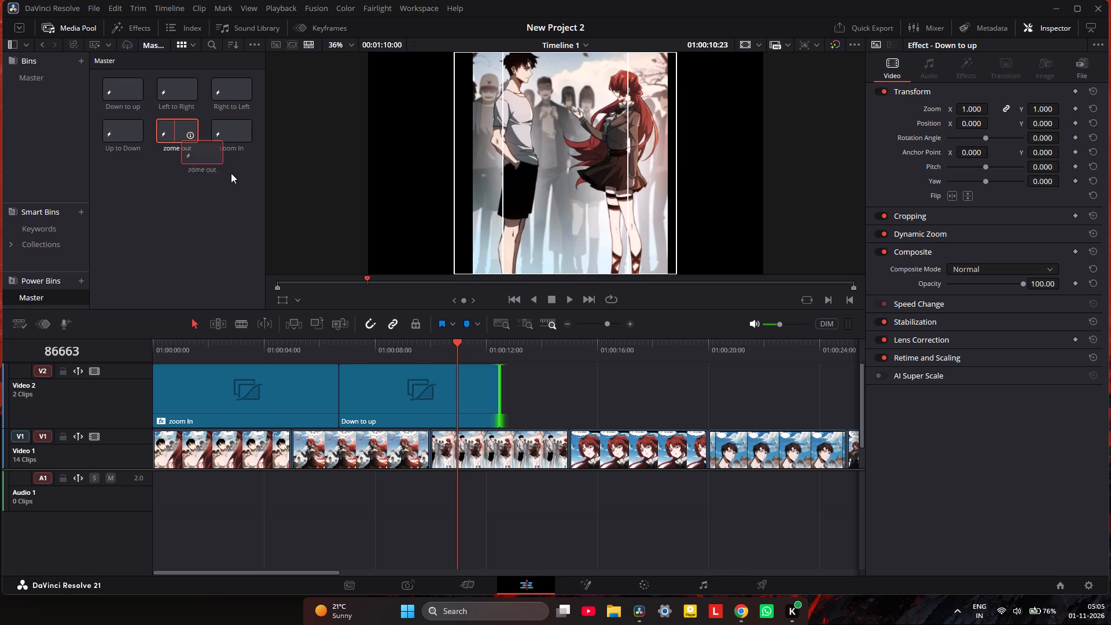
drag(231, 173, 502, 391)
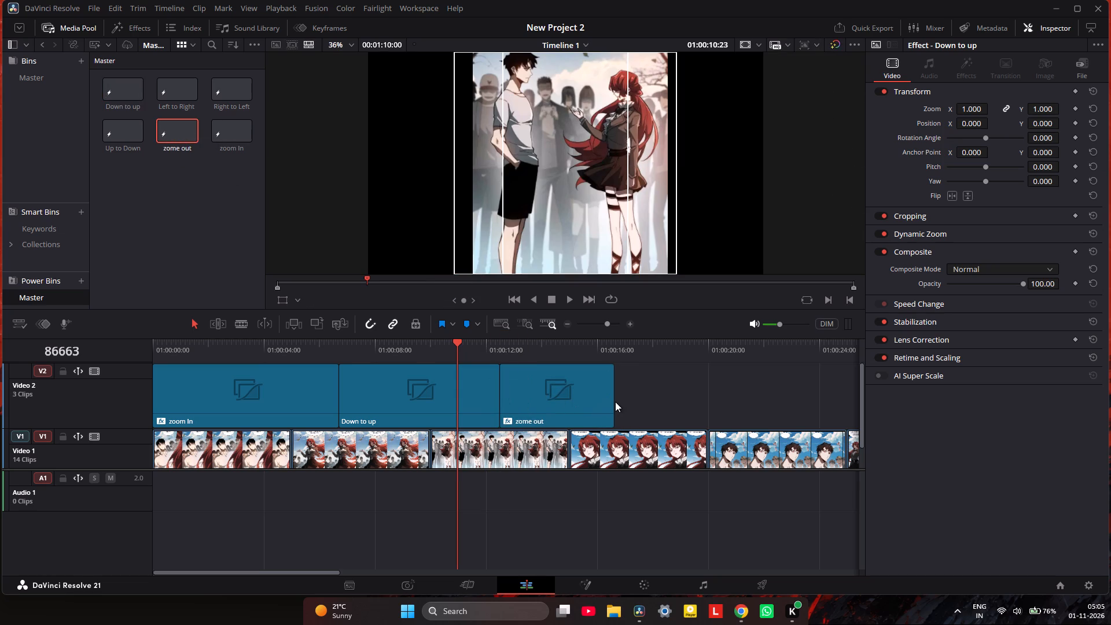
drag(611, 398, 670, 404)
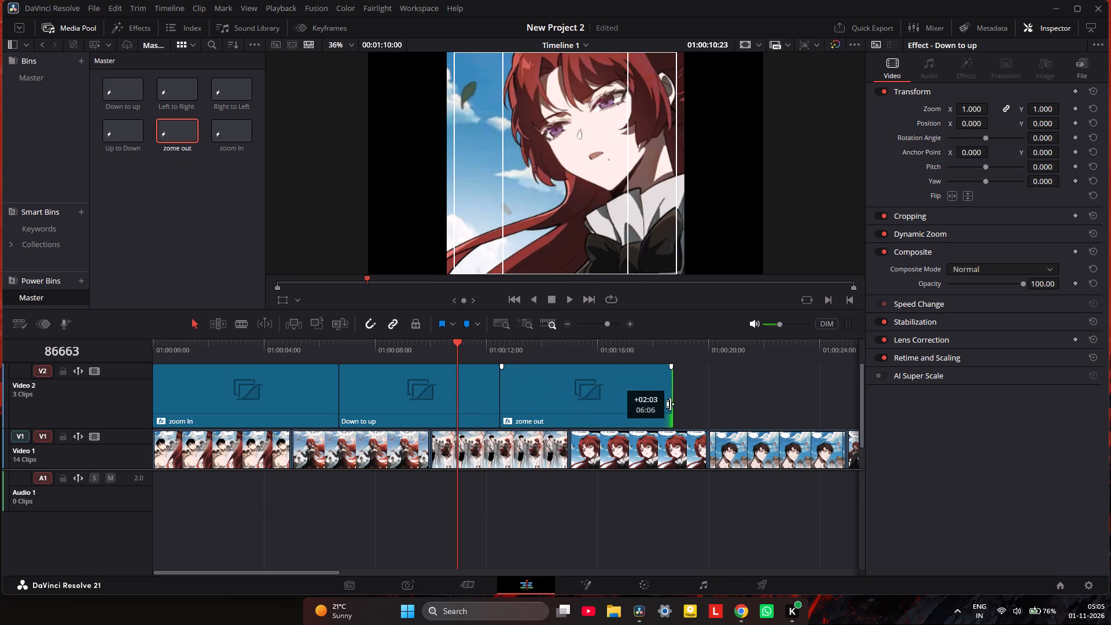
drag(670, 404, 654, 411)
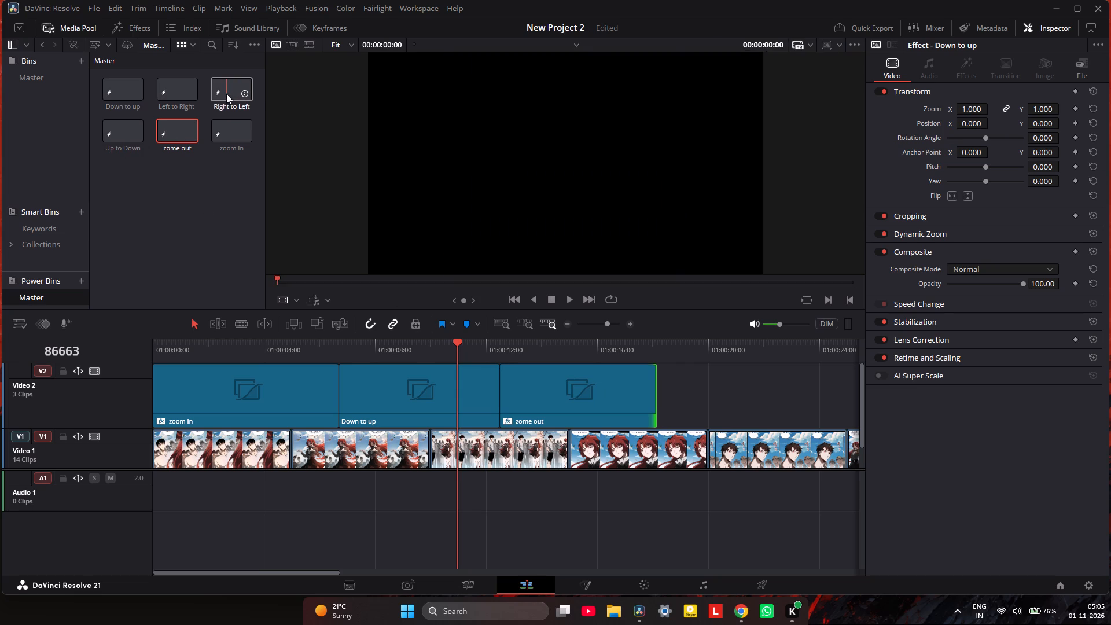
Add the Right to Left preset directly after zome out on Video 2 and trim it to about 4.9 seconds.
drag(228, 94, 653, 391)
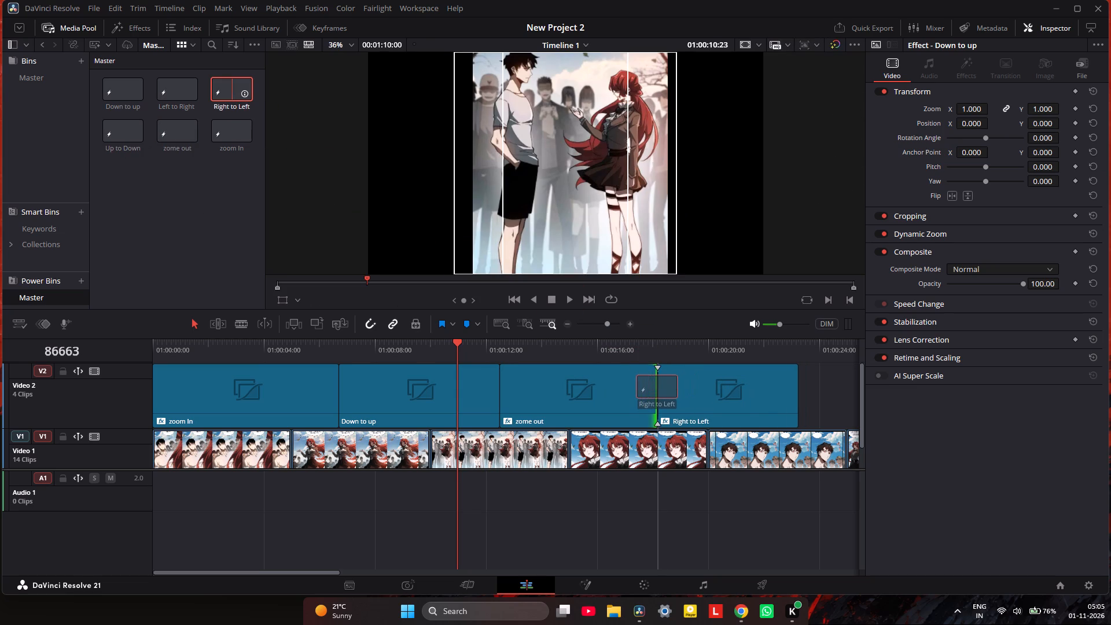
drag(653, 391, 653, 391)
drag(797, 410, 821, 410)
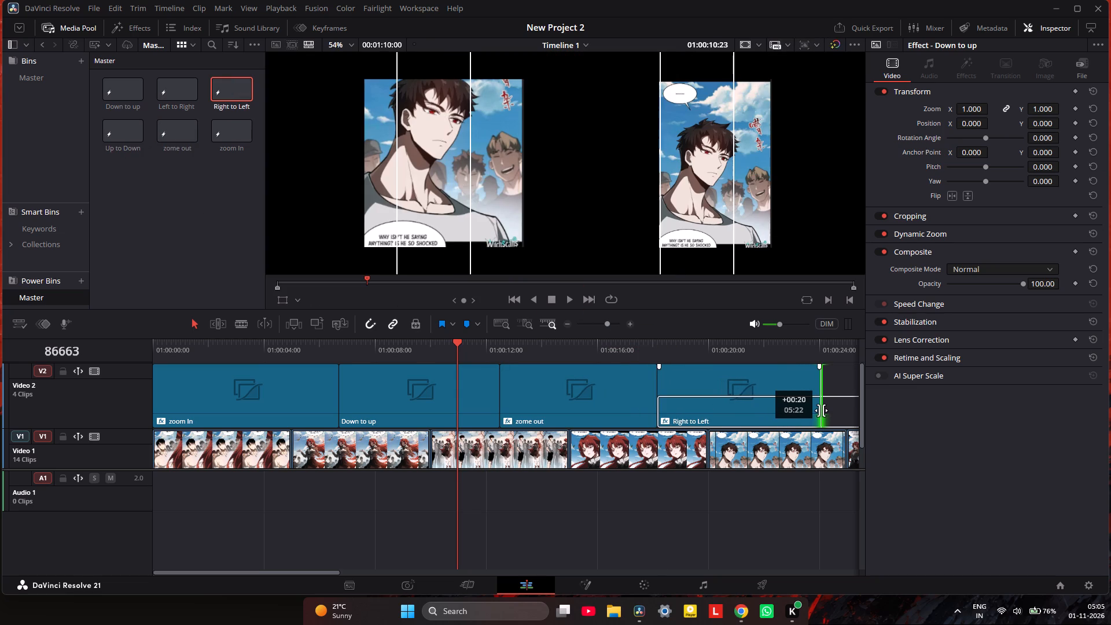
drag(821, 410, 798, 417)
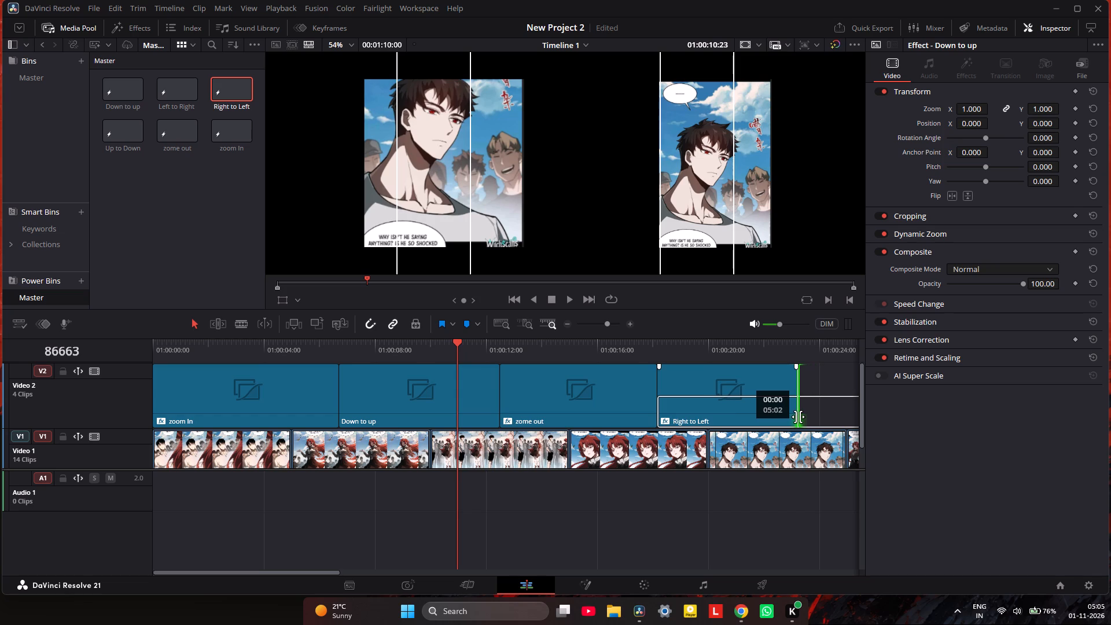
drag(798, 417, 856, 425)
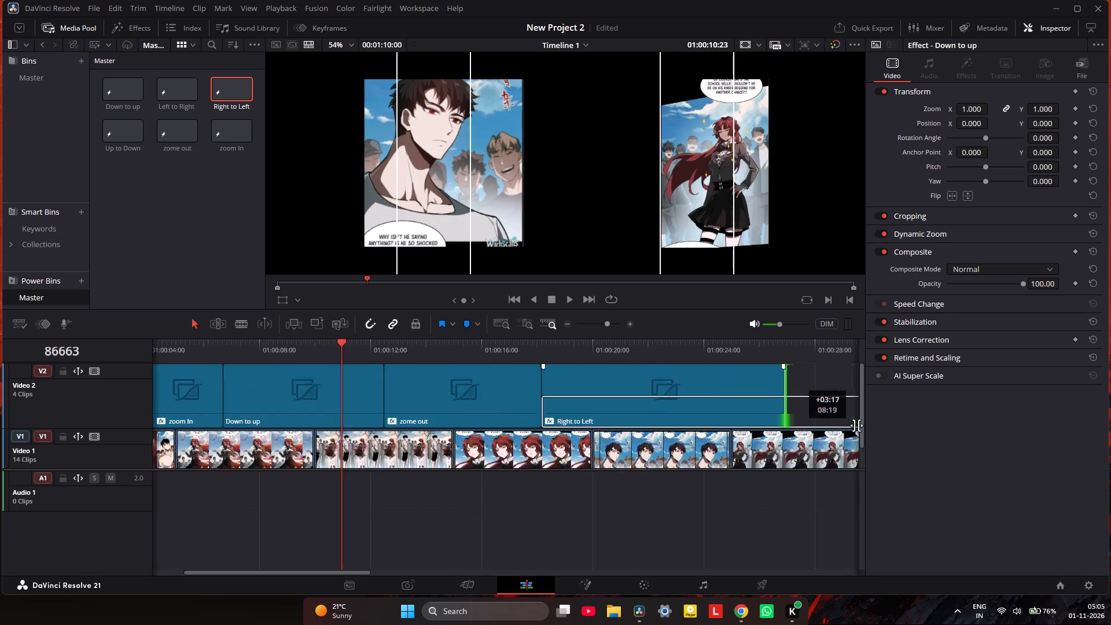
drag(856, 425, 244, 335)
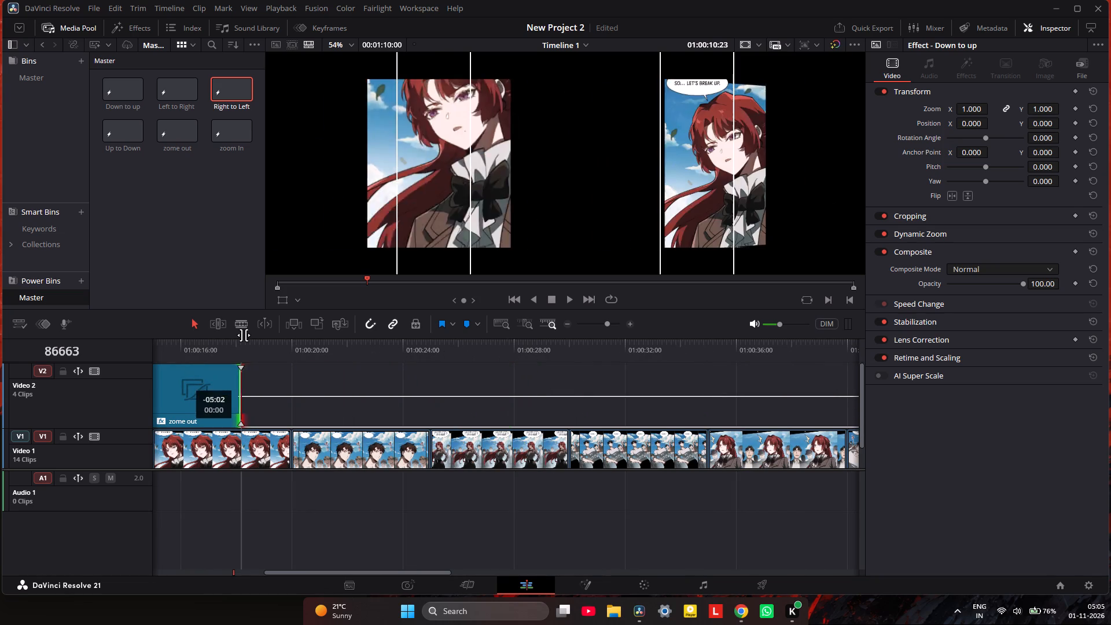
drag(244, 335, 361, 351)
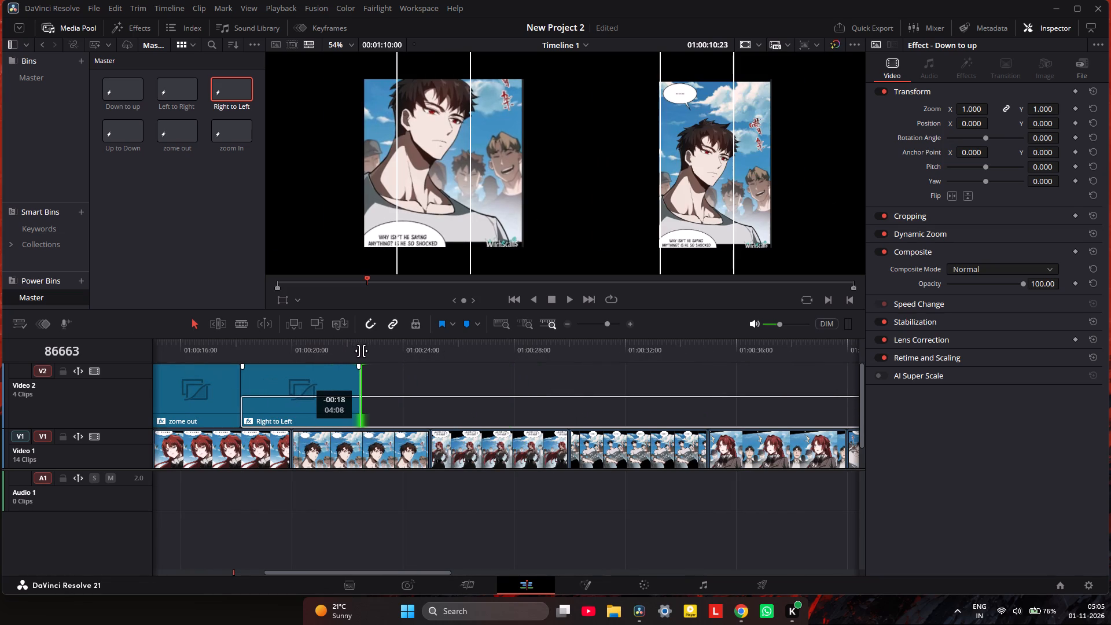
drag(361, 351, 420, 358)
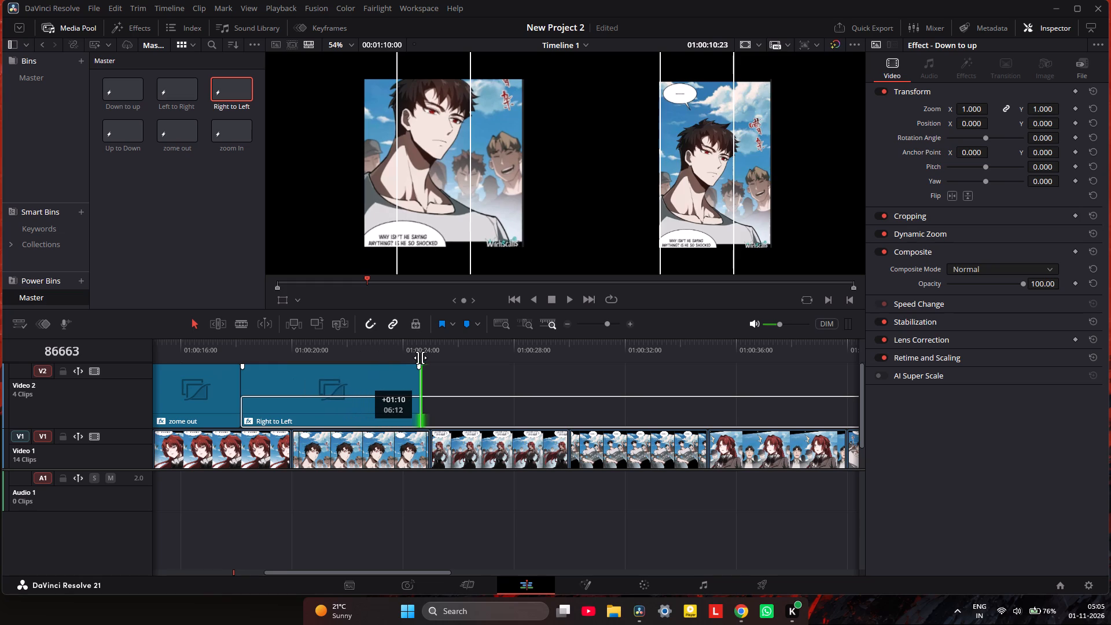
drag(420, 358, 376, 358)
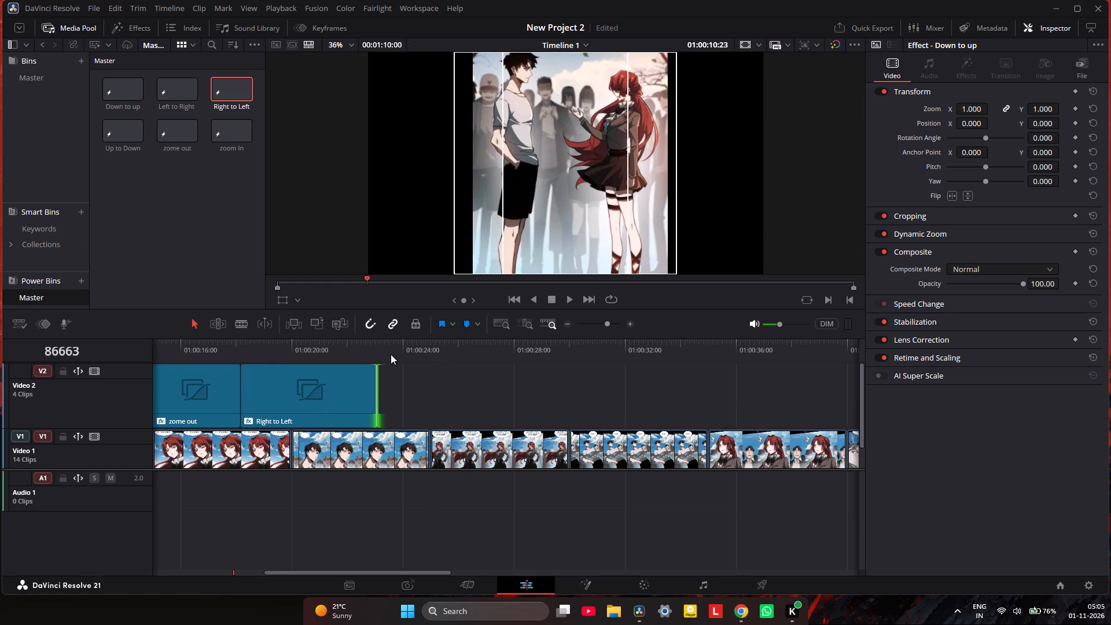
Add the Up to Down preset directly after Right to Left on Video 2 and extend it to about 8.9 seconds.
scroll(388, 354, down, 2)
drag(419, 571, 339, 560)
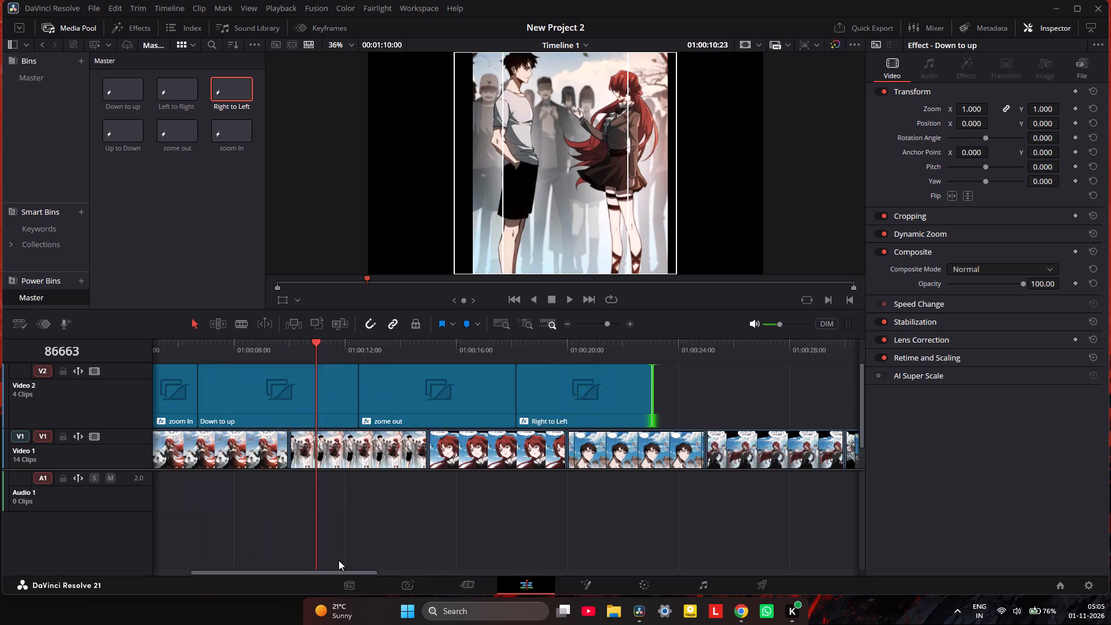
drag(339, 560, 305, 549)
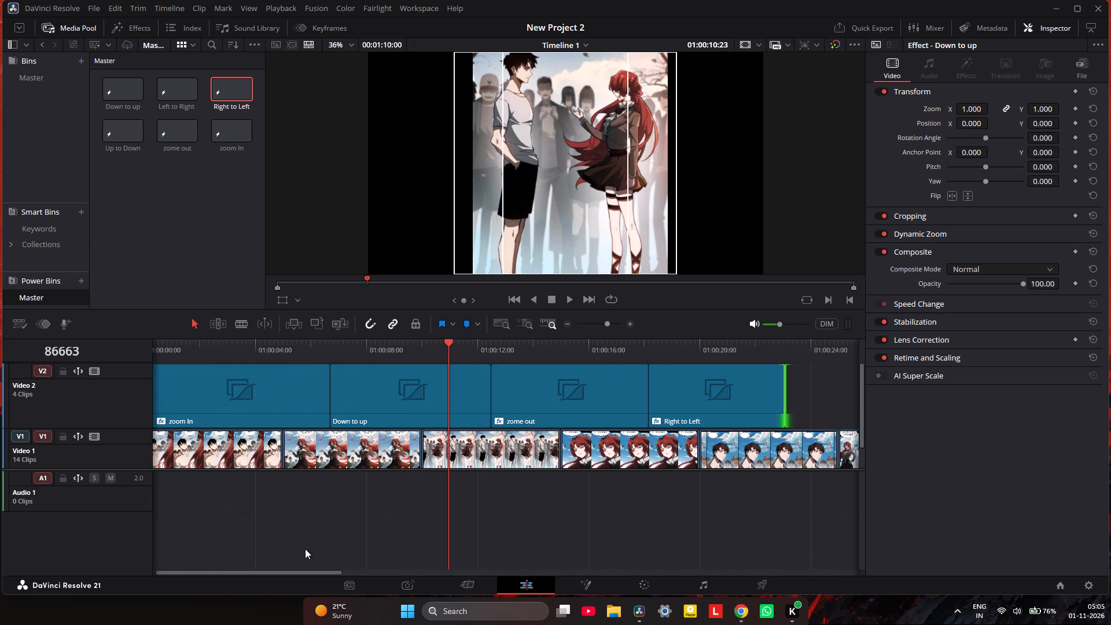
drag(305, 549, 348, 554)
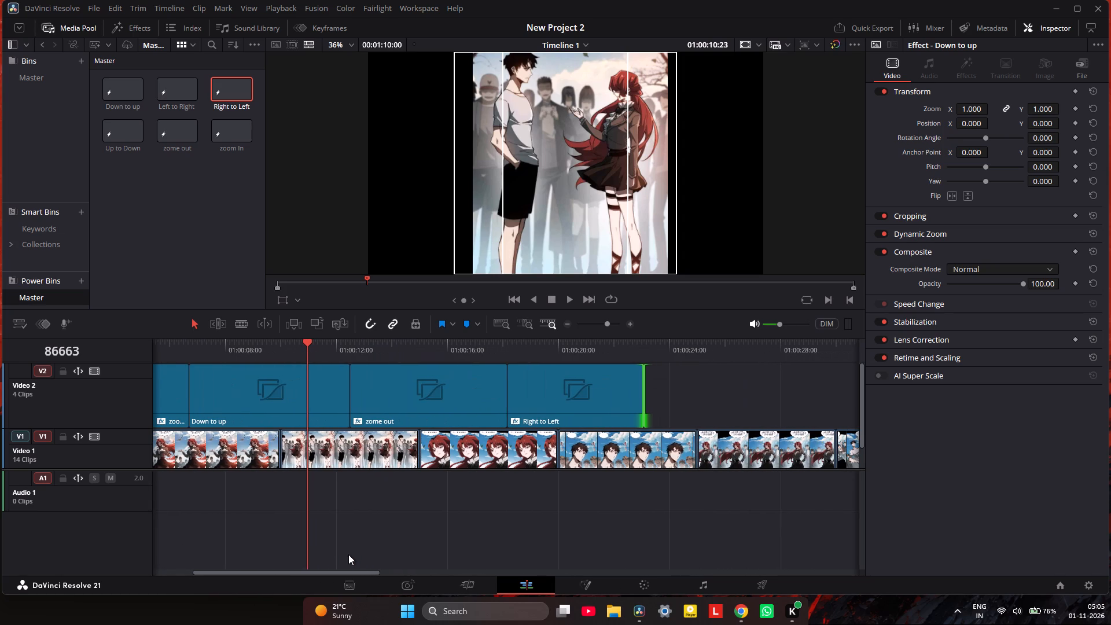
drag(348, 554, 361, 557)
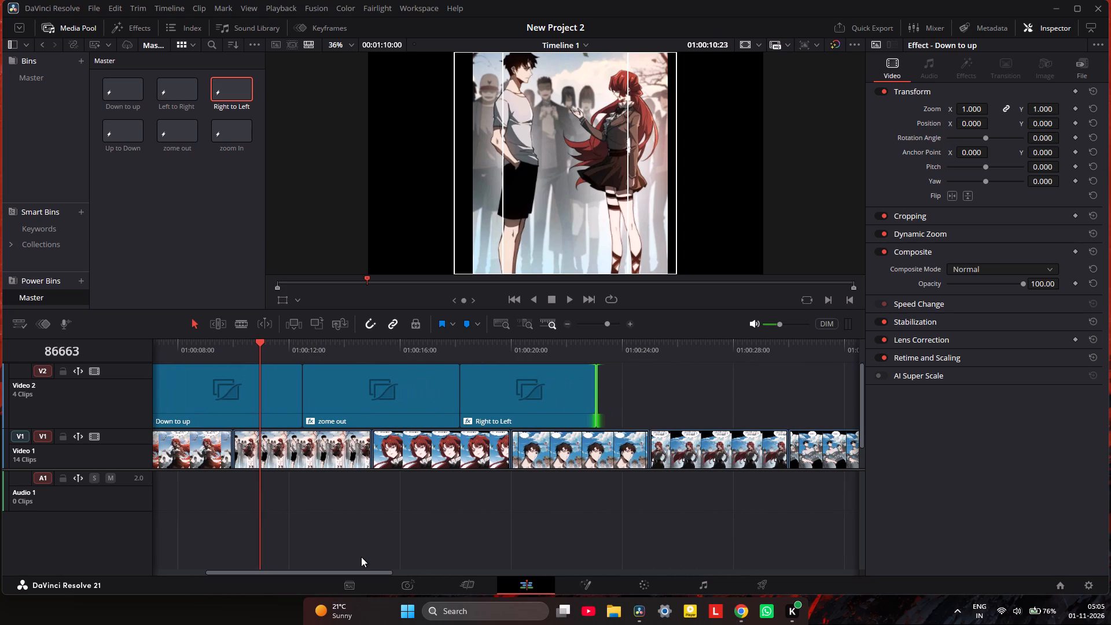
drag(361, 557, 389, 561)
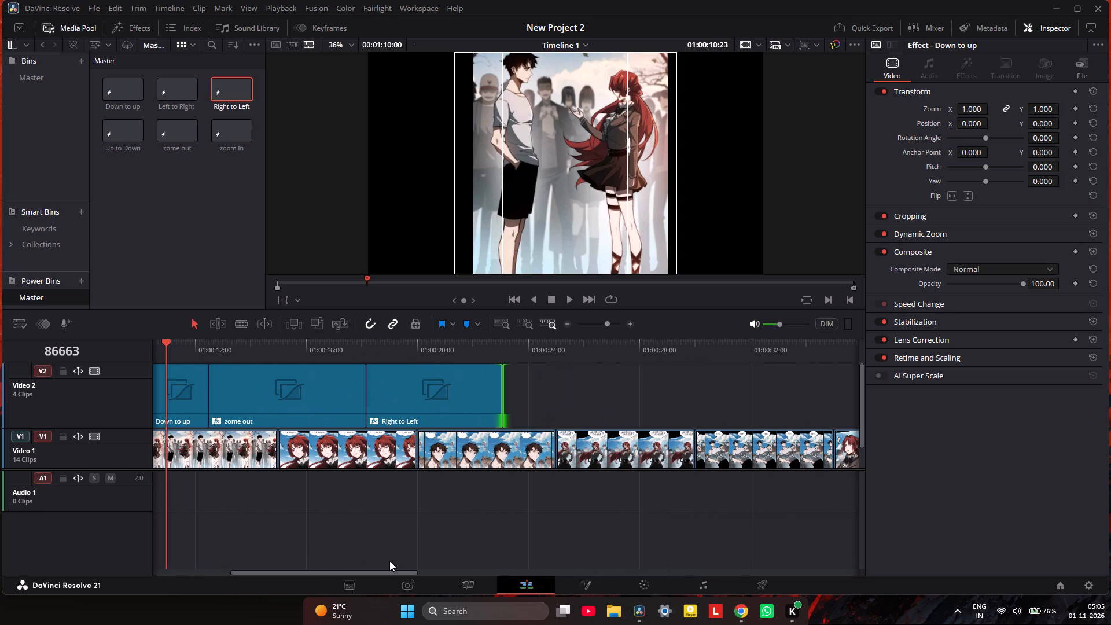
drag(389, 561, 386, 562)
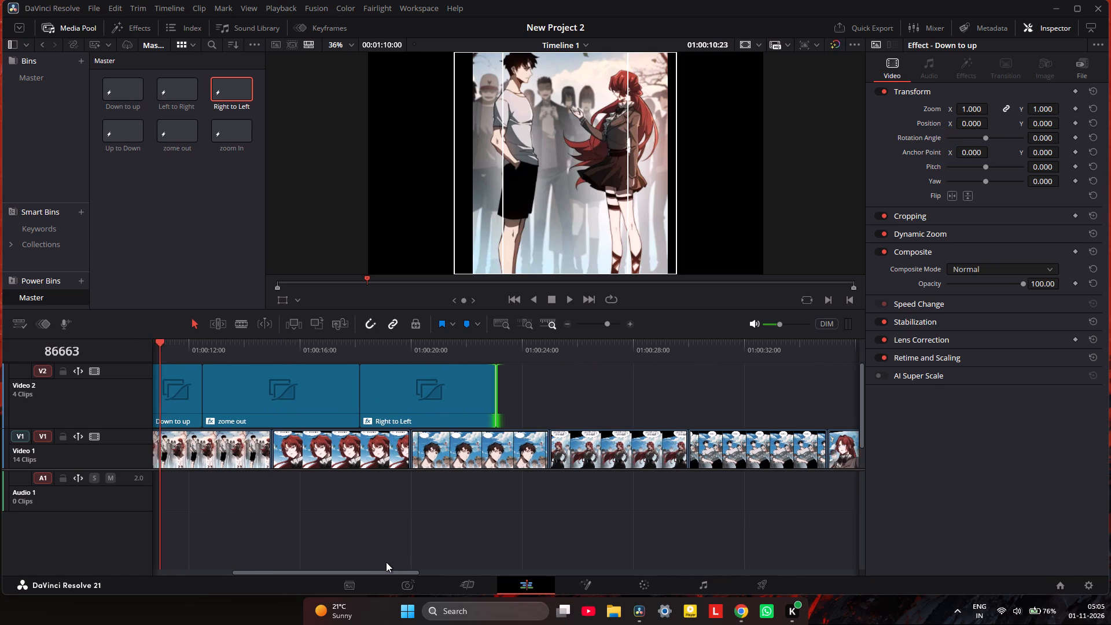
drag(386, 562, 307, 549)
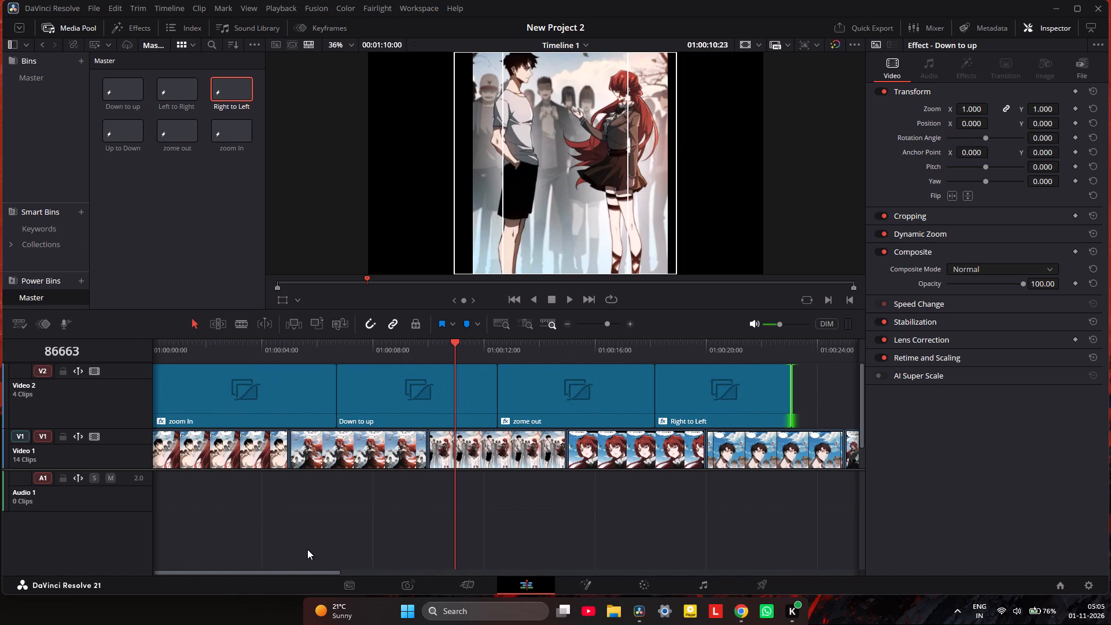
drag(307, 549, 345, 551)
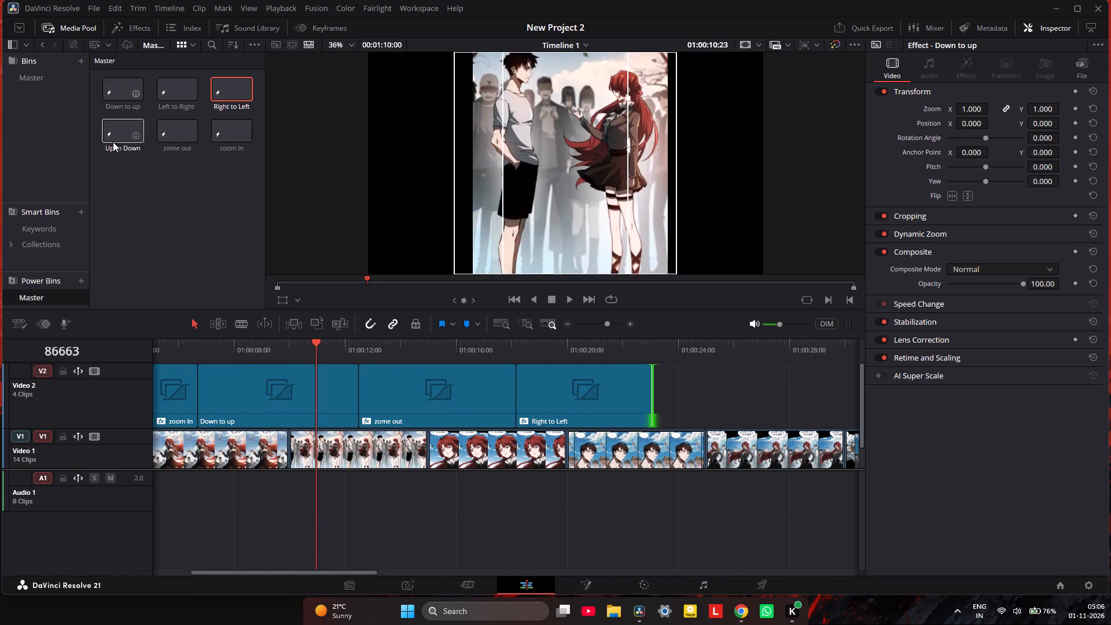
drag(112, 134, 652, 397)
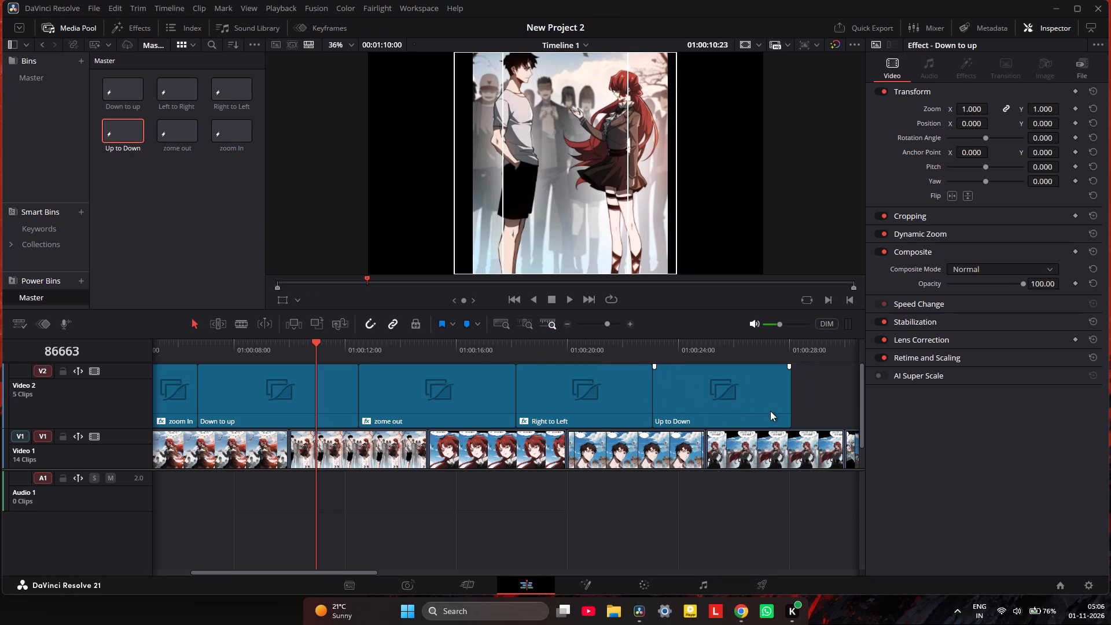
drag(788, 400, 810, 409)
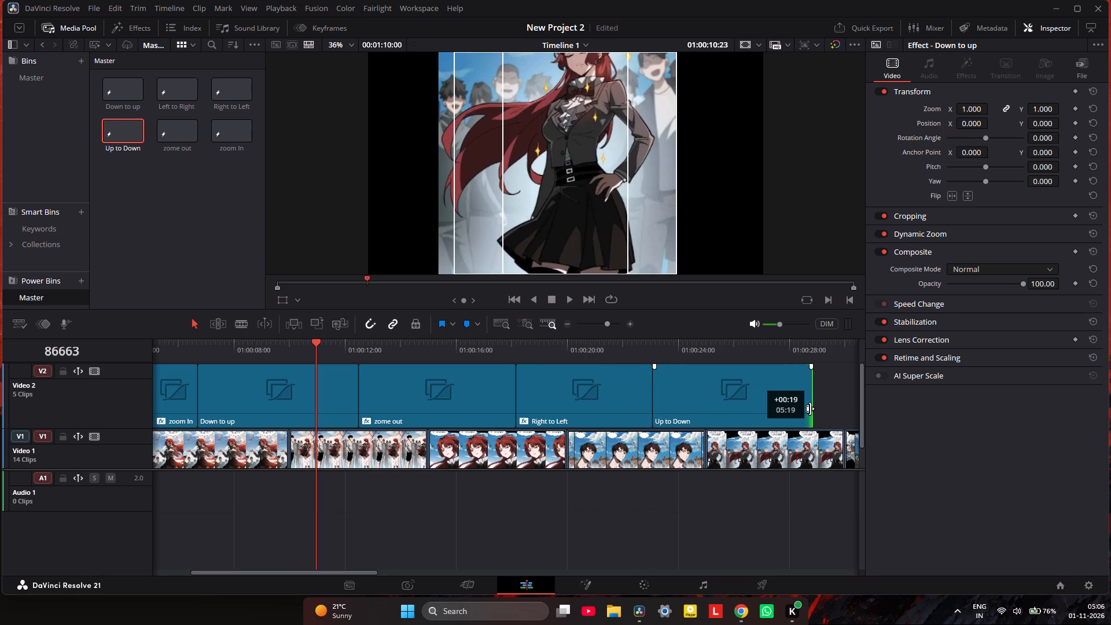
drag(810, 409, 794, 415)
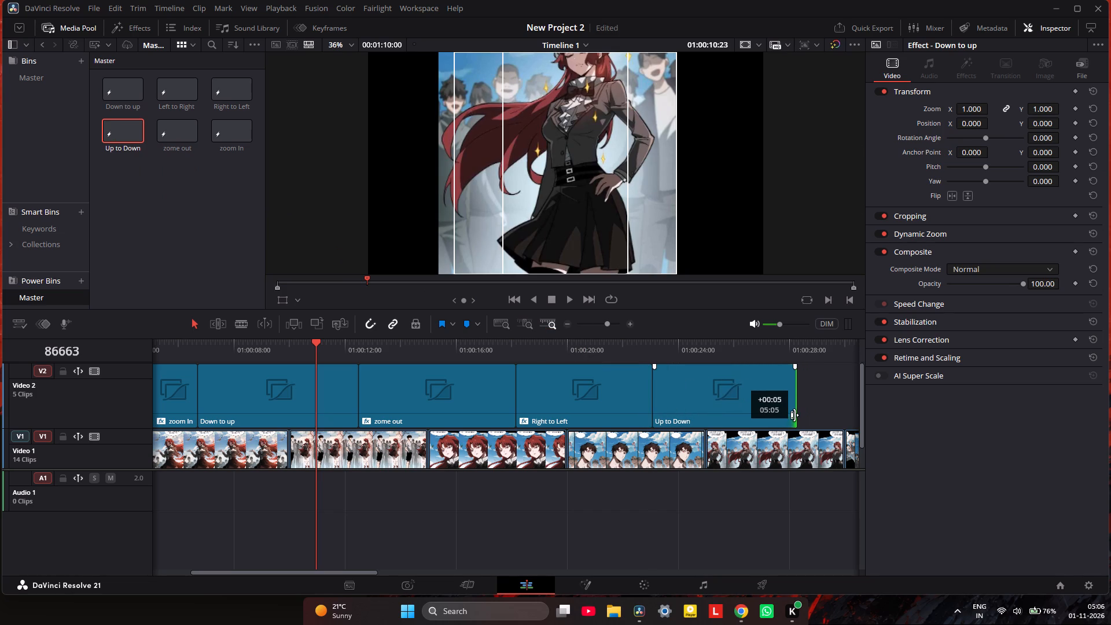
drag(794, 415, 841, 413)
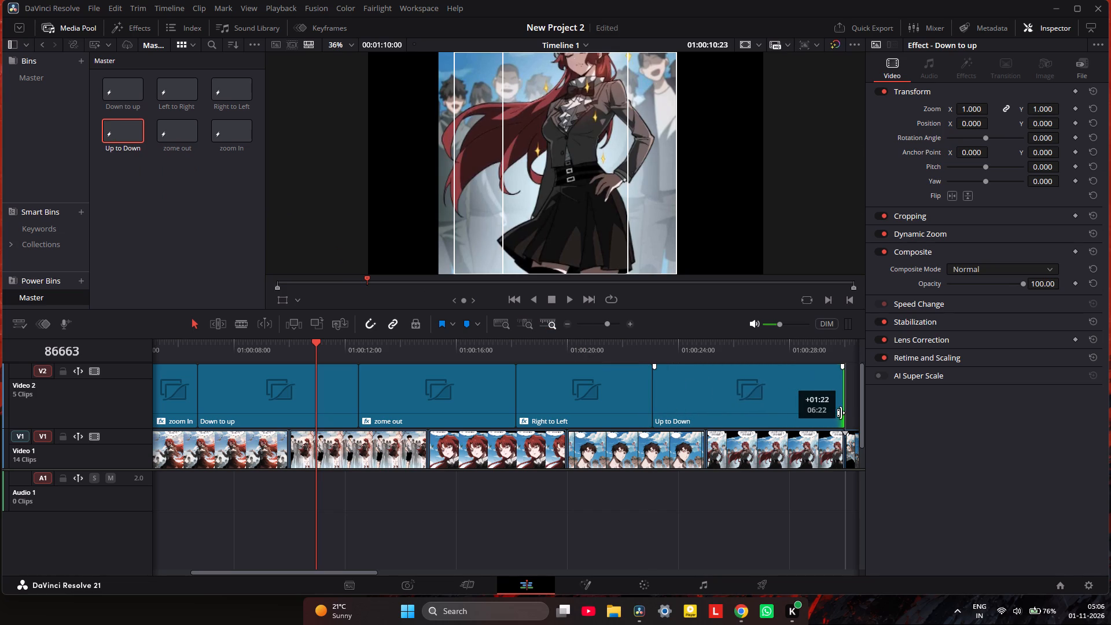
drag(841, 413, 543, 398)
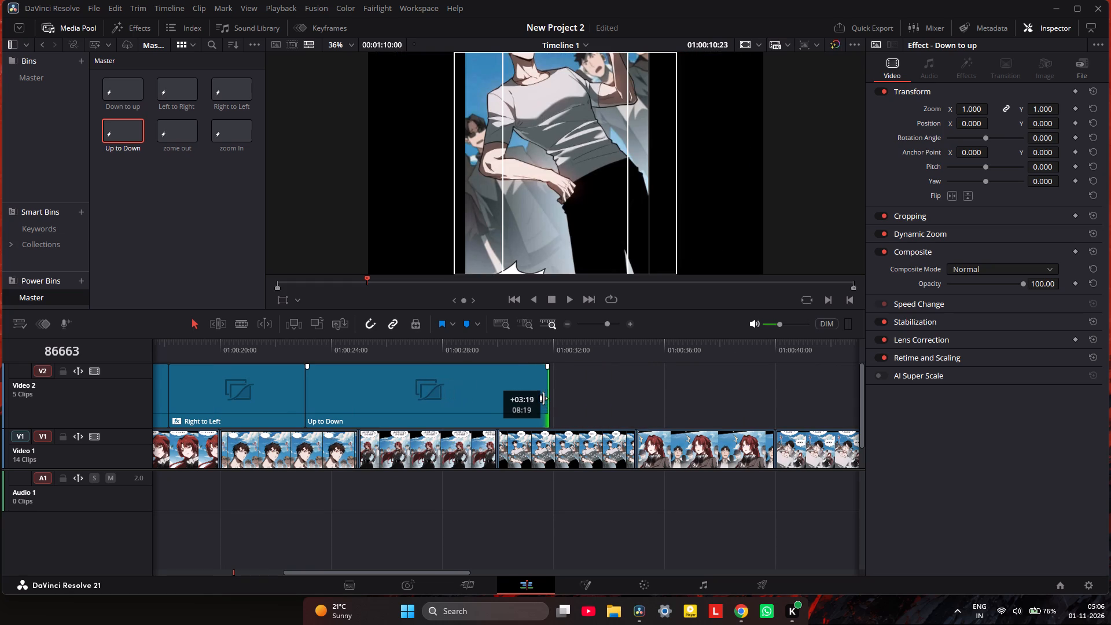
drag(543, 398, 529, 402)
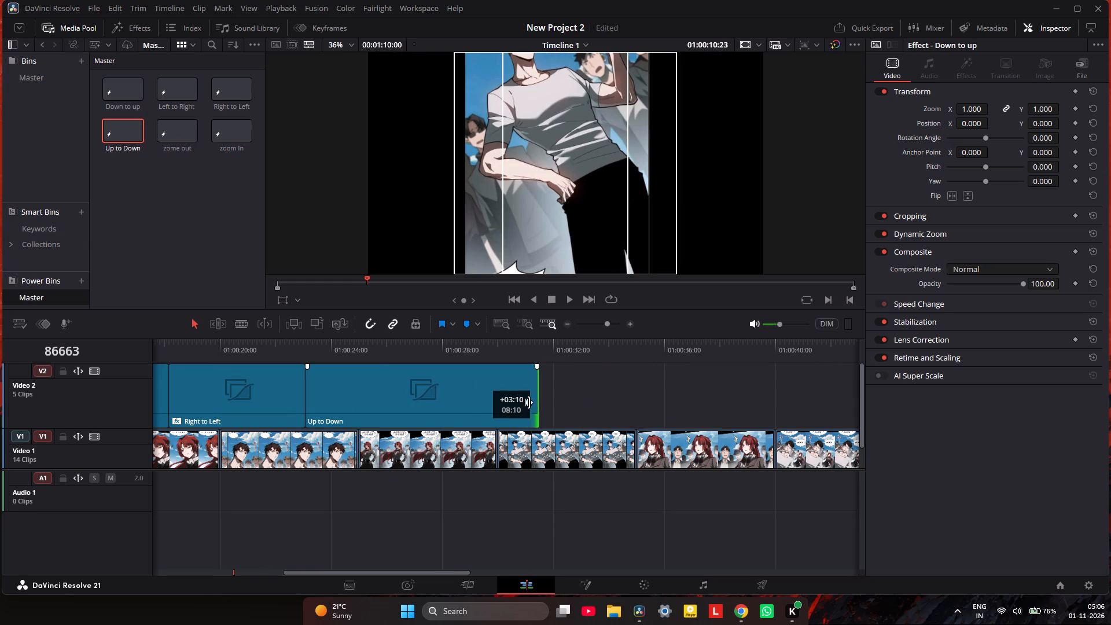
drag(529, 402, 550, 402)
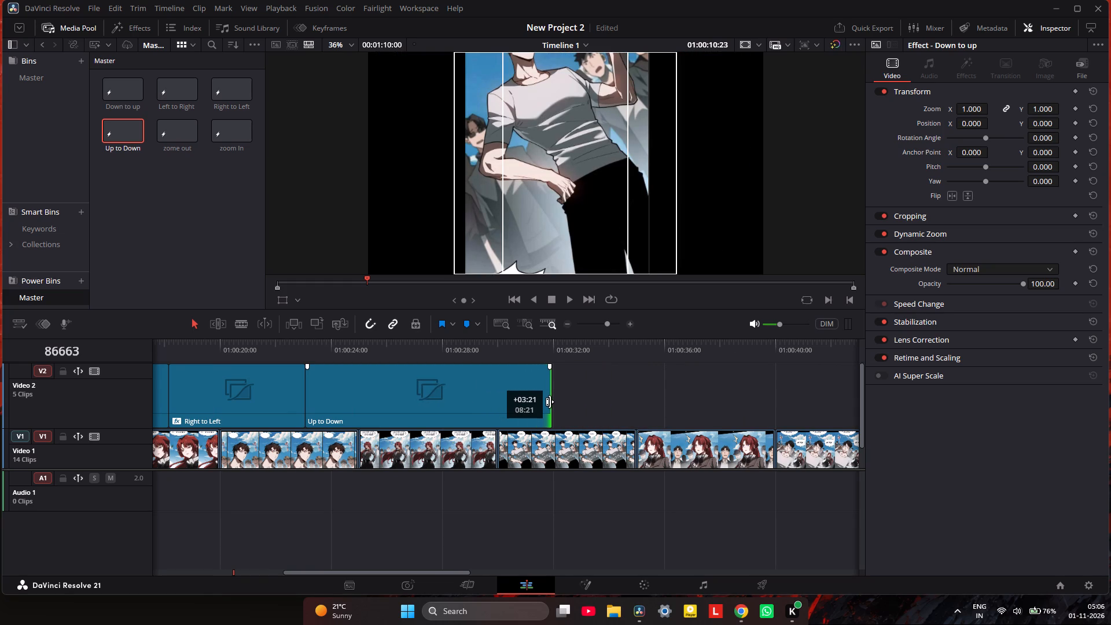
drag(550, 402, 549, 402)
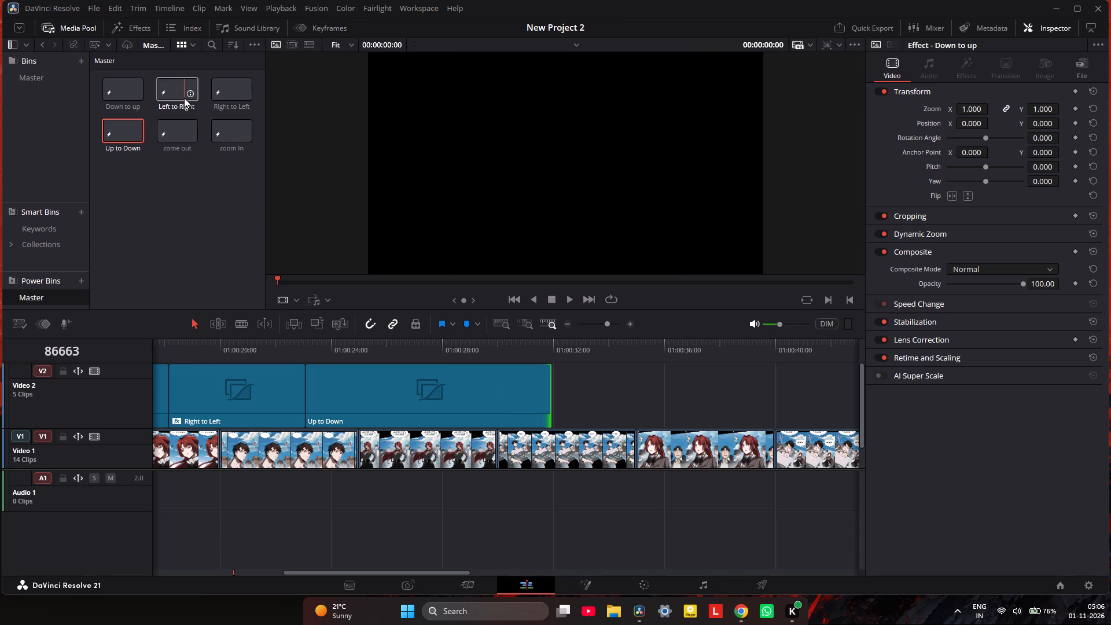
Add the Left to Right preset directly after Up to Down on Video 2 and extend it to about 5.7 seconds.
drag(352, 569, 236, 564)
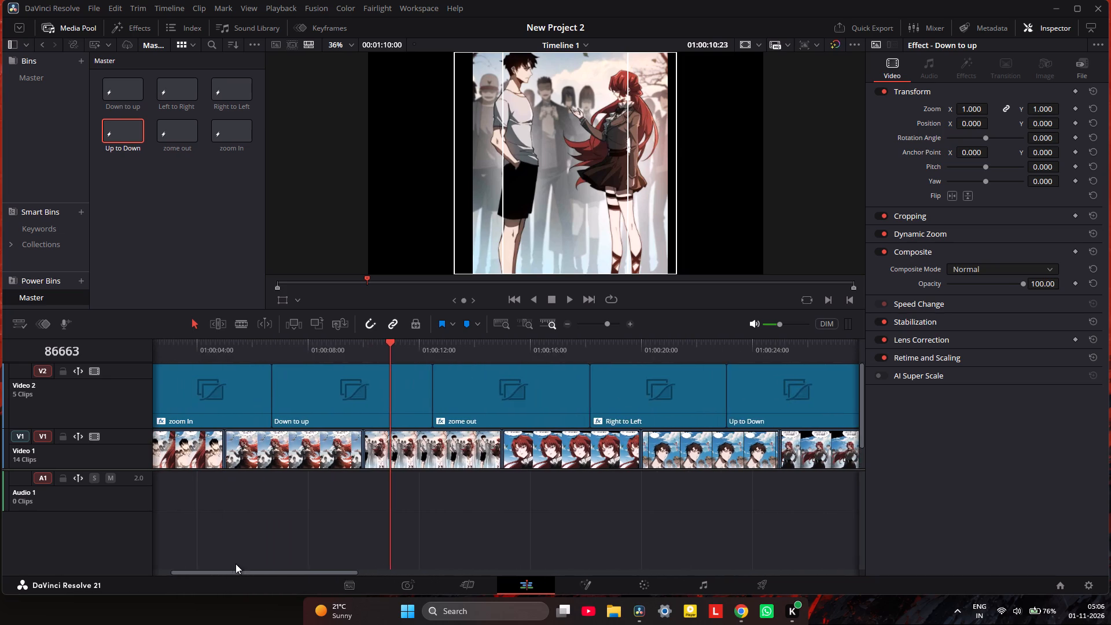
drag(236, 564, 376, 575)
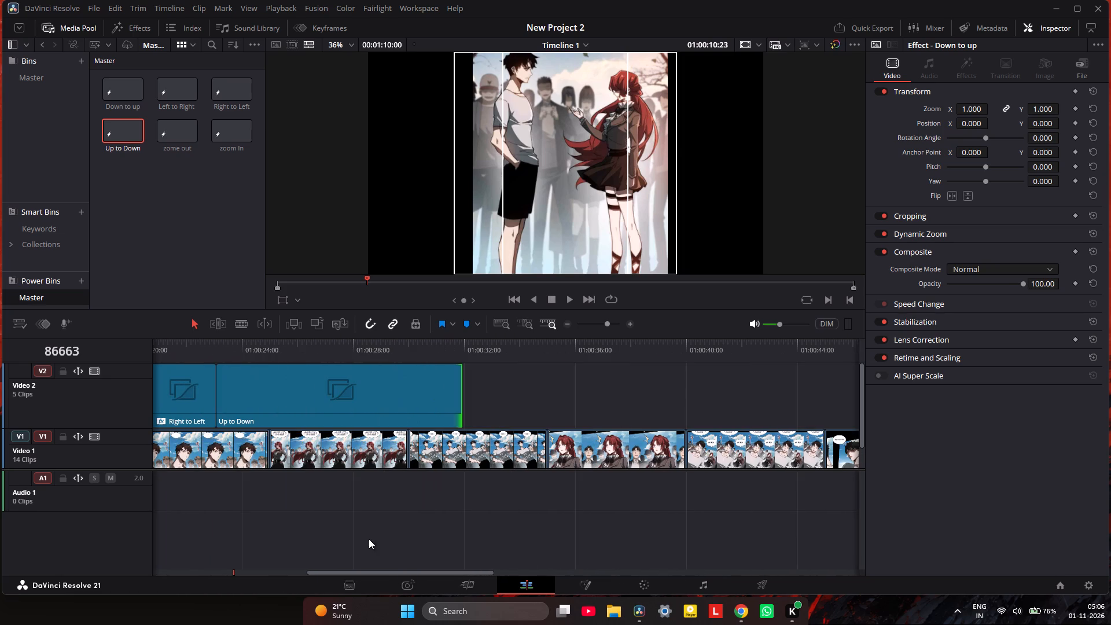
double_click(173, 82)
drag(173, 86, 502, 396)
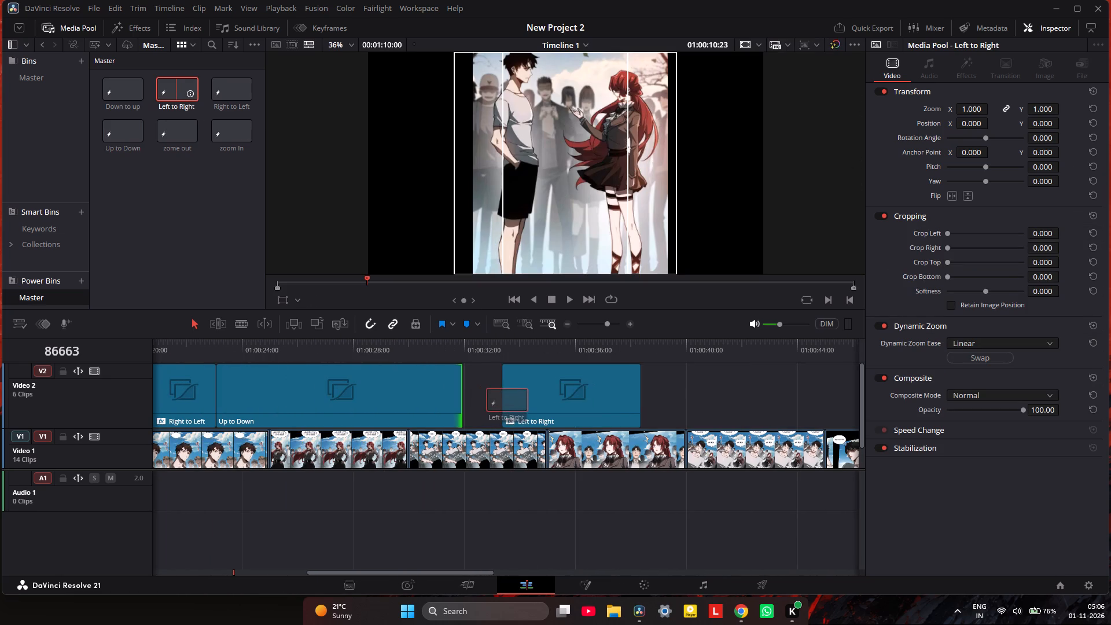
drag(502, 396, 465, 395)
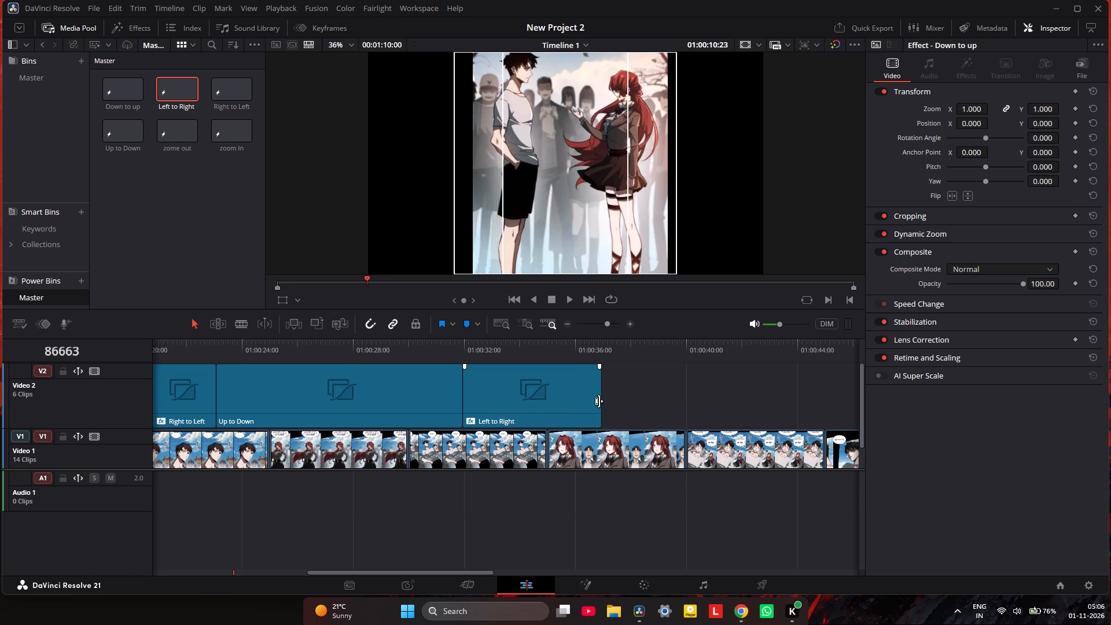
drag(600, 401, 621, 403)
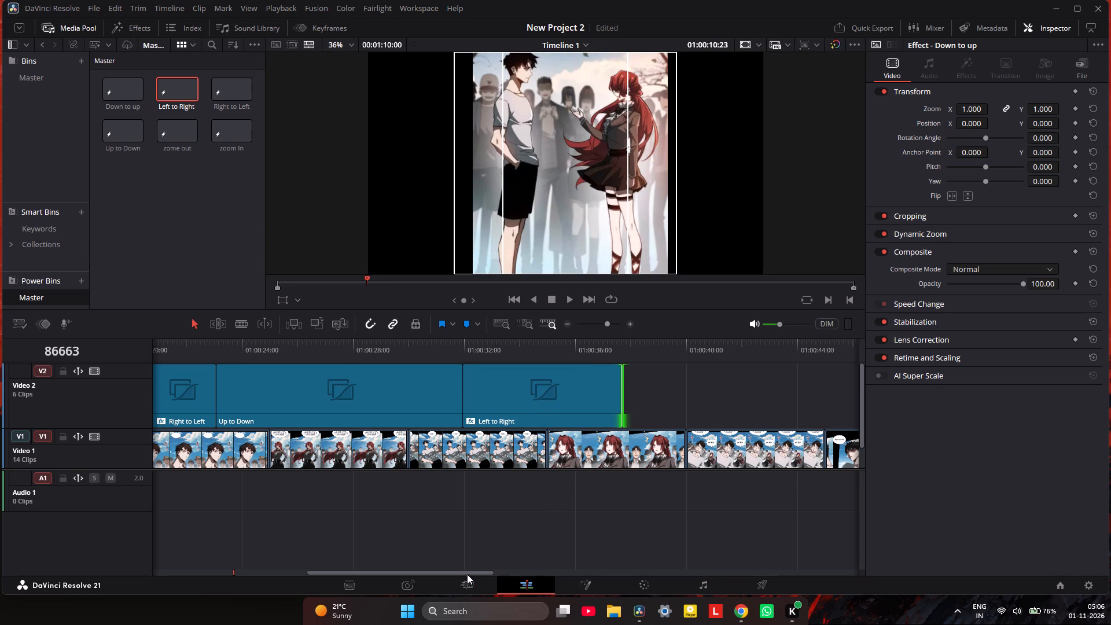
Duplicate all six motion presets on Video 2 and place the copies after Left to Right, above the remaining panels.
drag(466, 572, 362, 552)
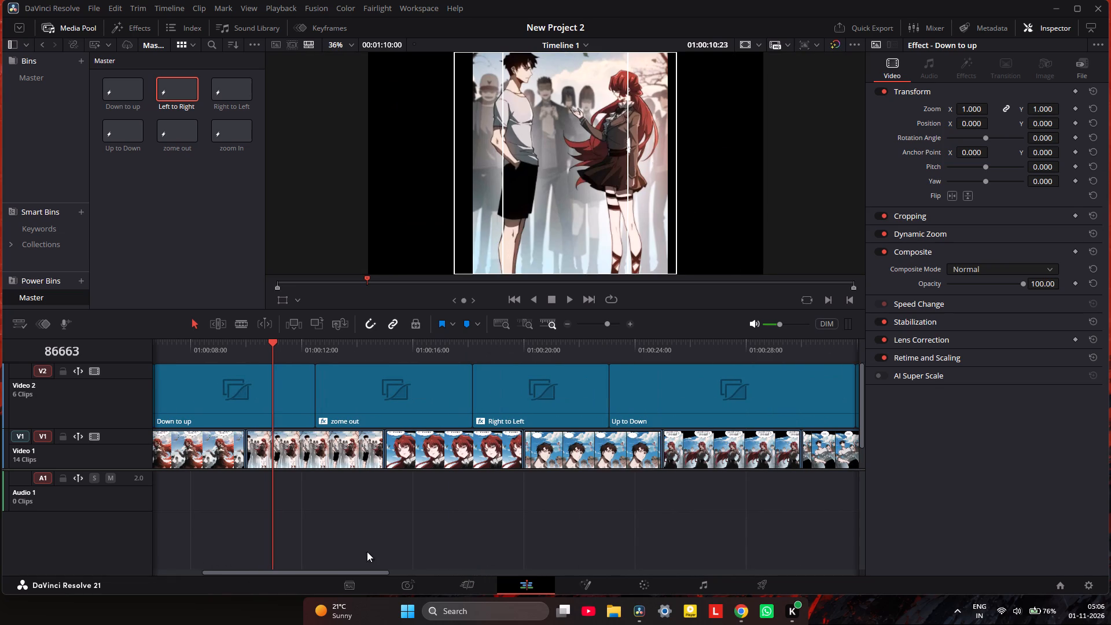
click(566, 322)
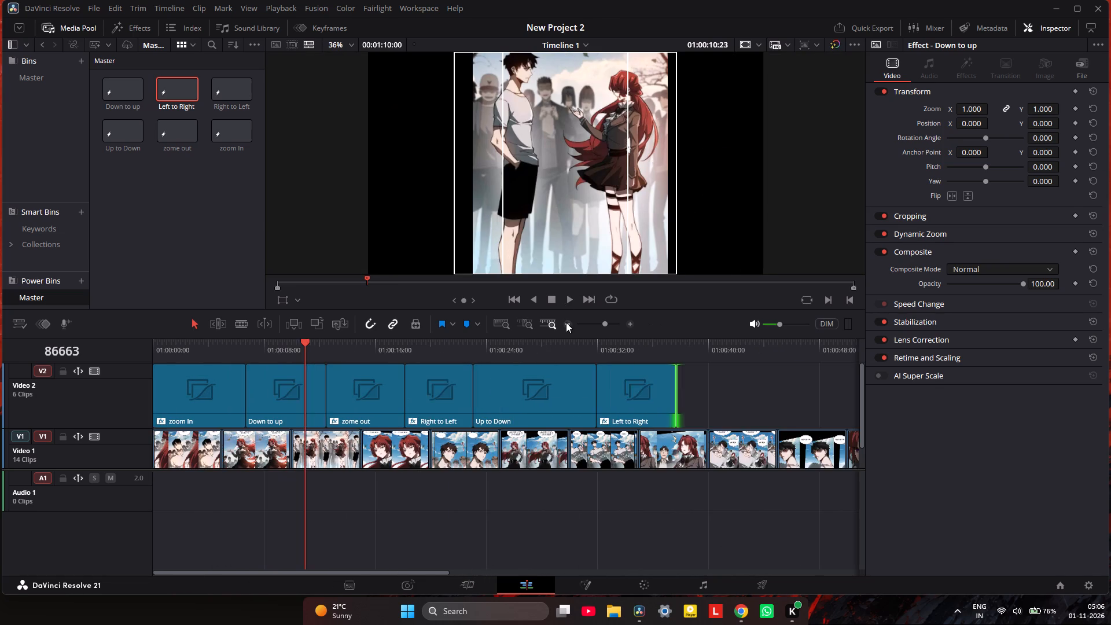
click(566, 322)
click(516, 376)
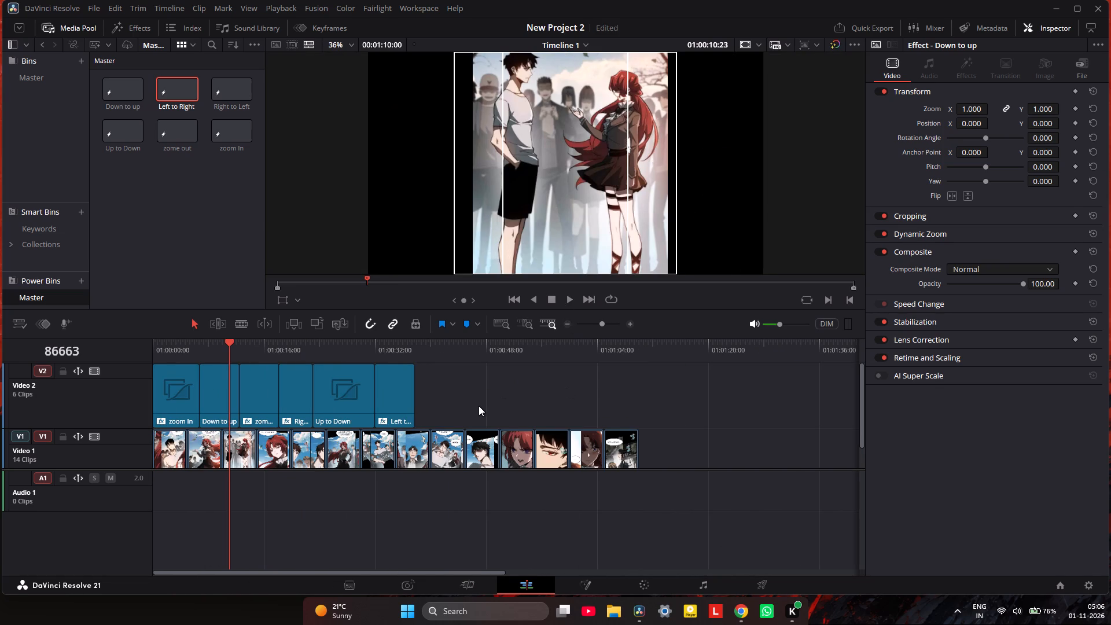
ctrl+drag(466, 406, 137, 383)
ctrl+drag(254, 396, 237, 397)
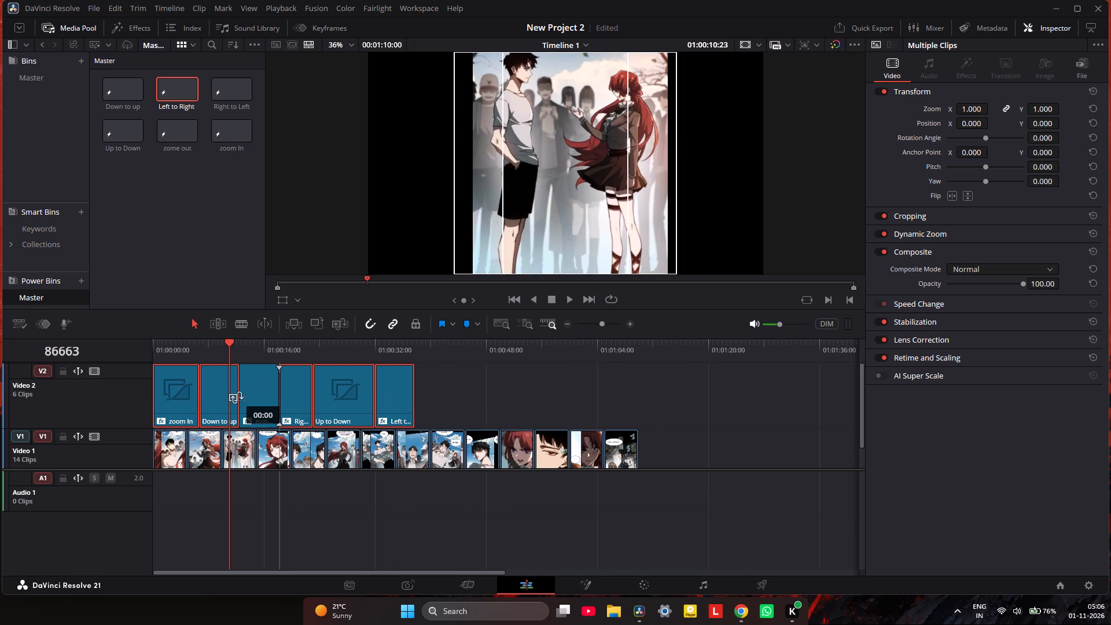
ctrl+drag(237, 397, 235, 397)
click(495, 404)
drag(473, 402, 205, 400)
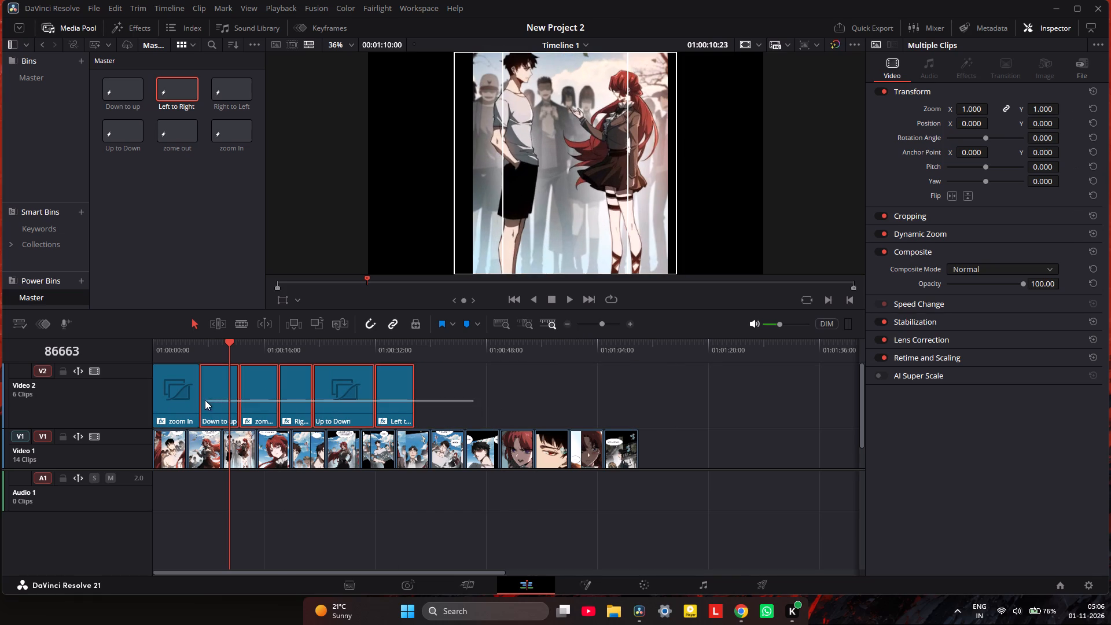
drag(205, 400, 164, 401)
alt+drag(297, 397, 584, 419)
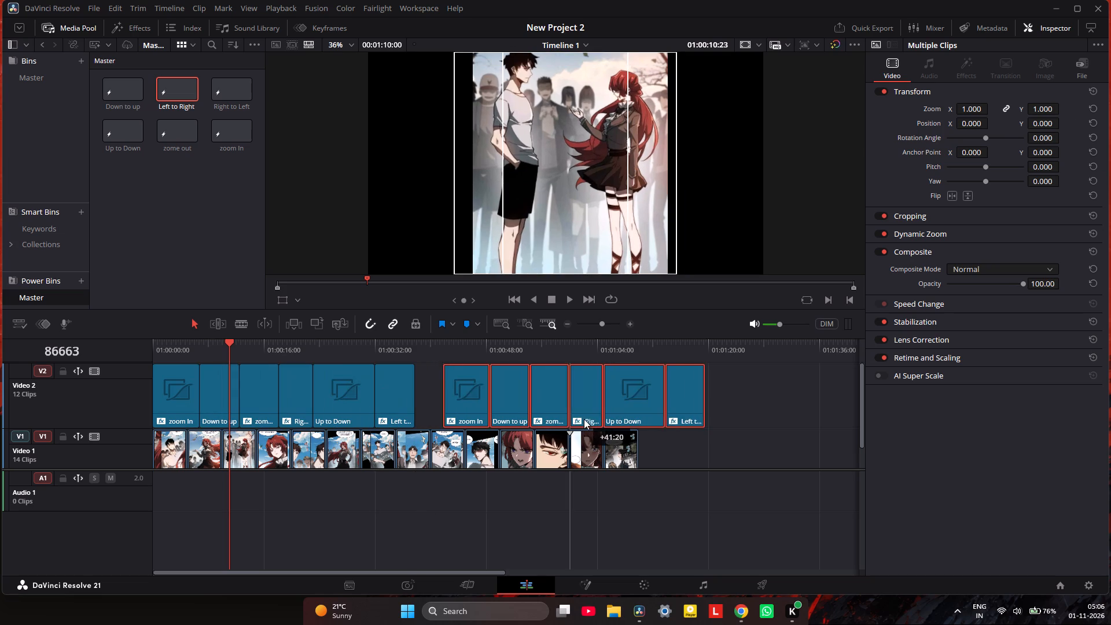
alt+drag(584, 419, 564, 423)
Play the timeline full screen to review the motion presets over the panels.
key(ctrl+f)
key(space)
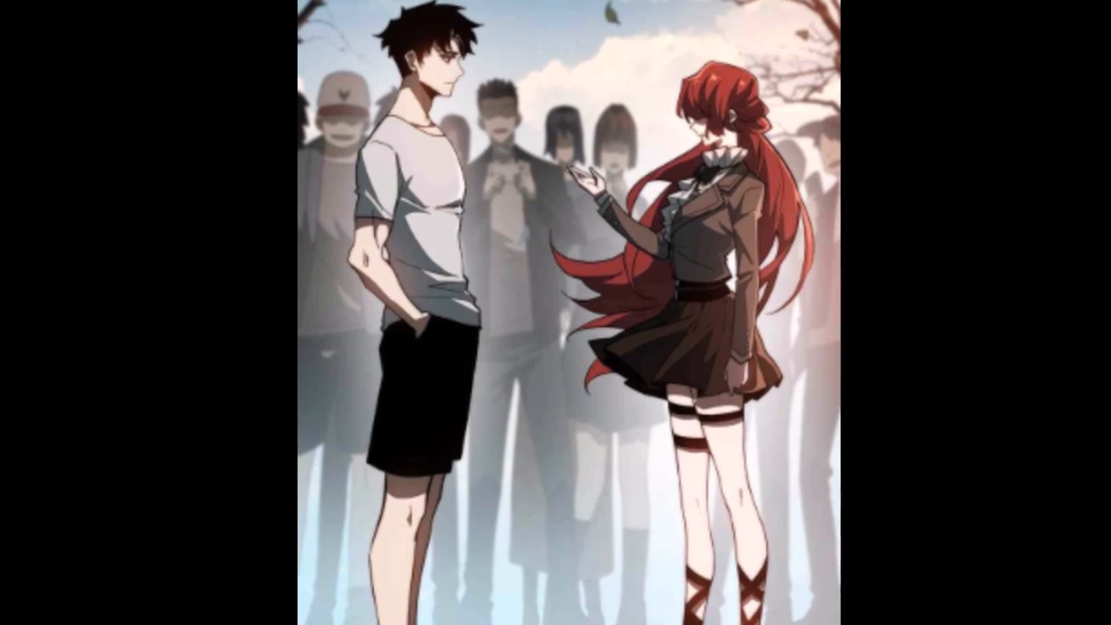
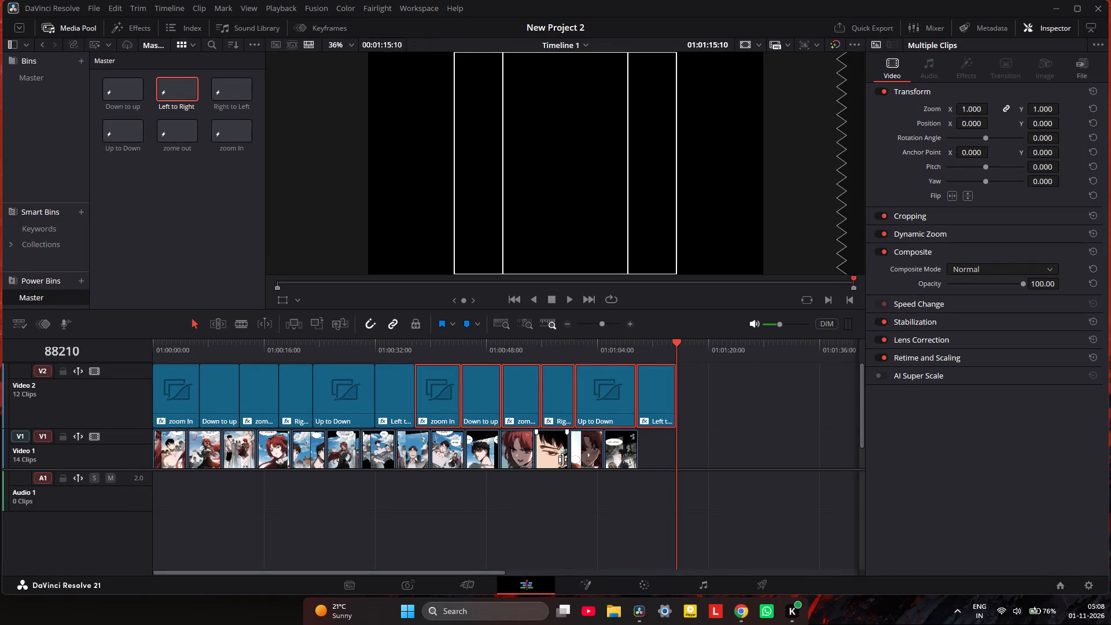
Delete every motion preset on Video 2 except the first zoom In clip.
click(630, 325)
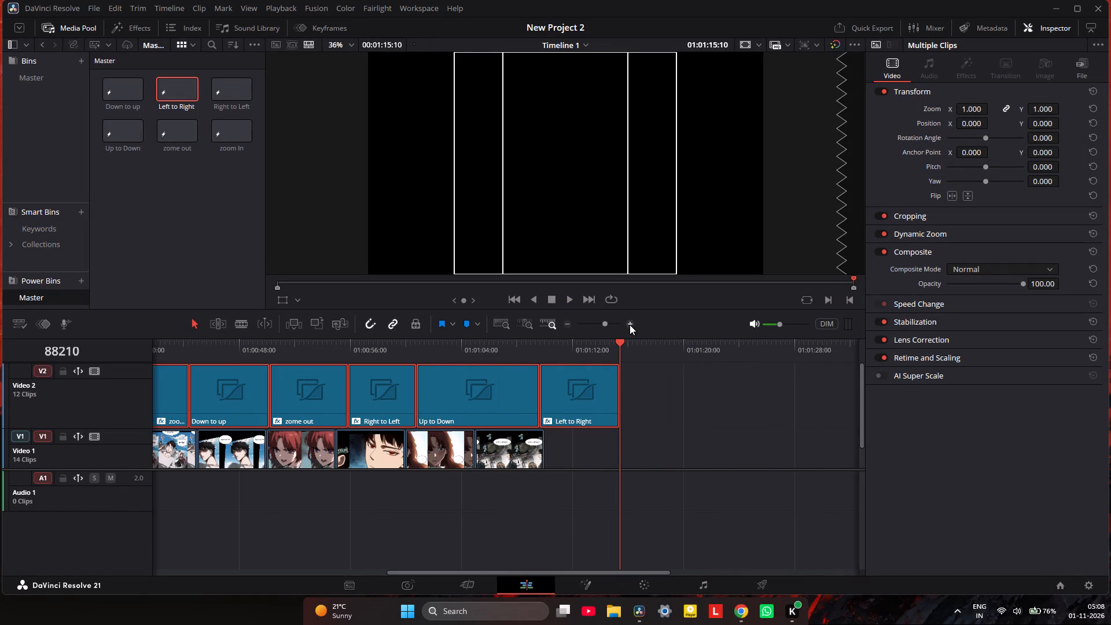
drag(428, 573, 208, 572)
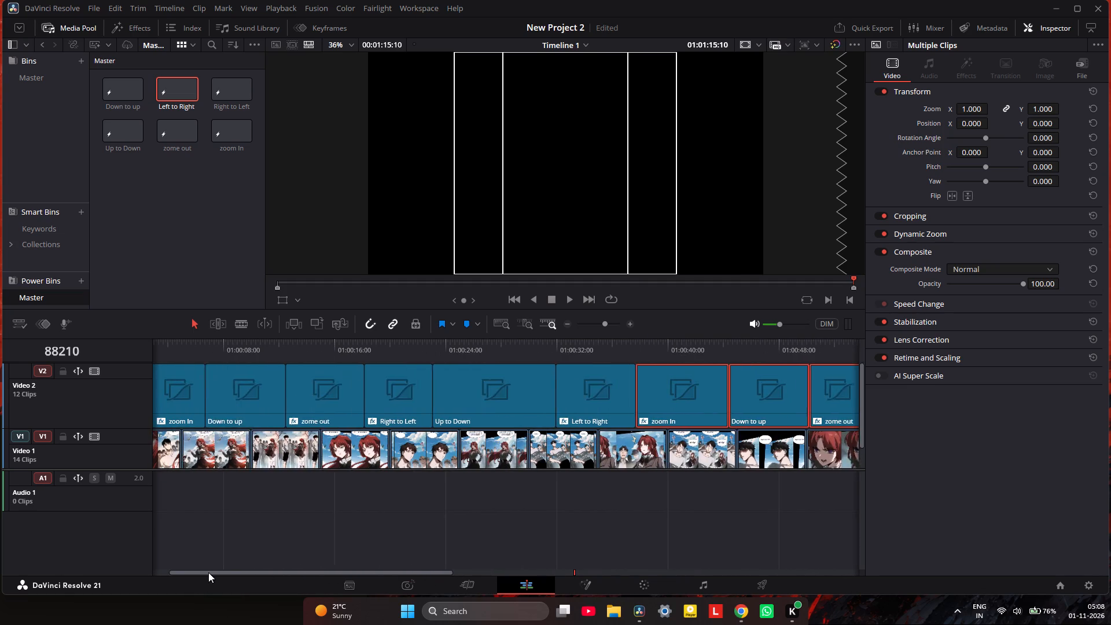
drag(208, 572, 142, 576)
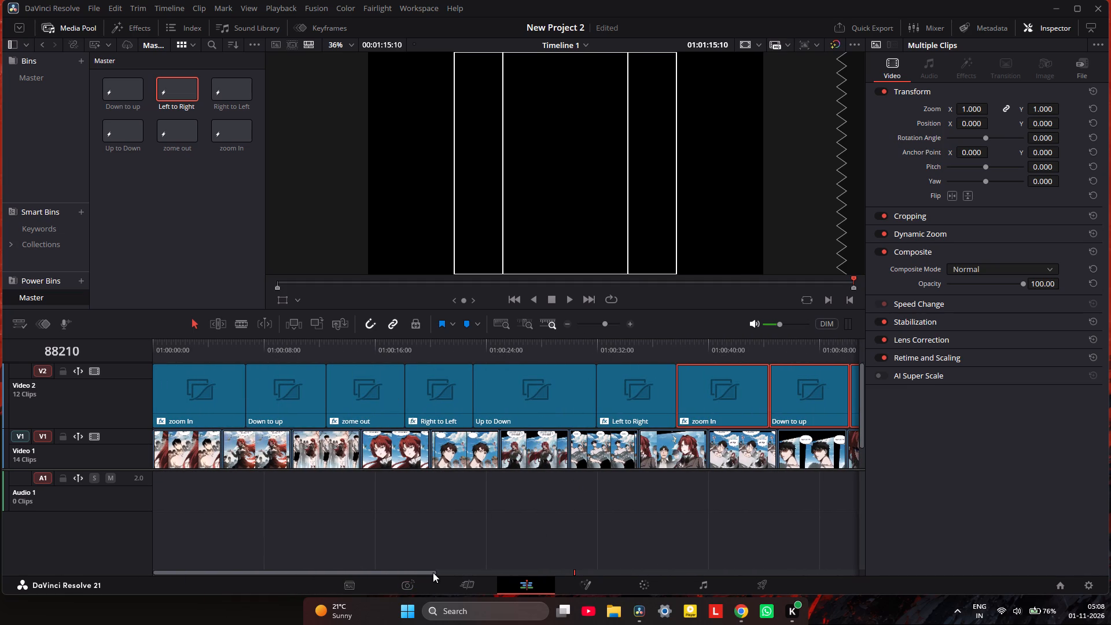
drag(433, 572, 606, 567)
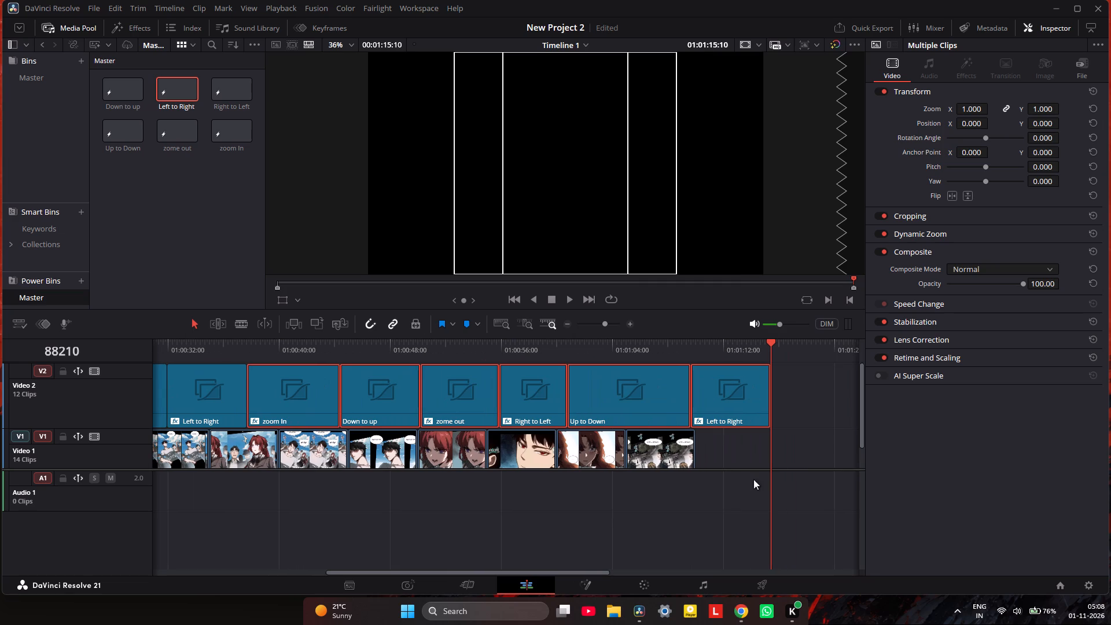
drag(807, 407, 42, 390)
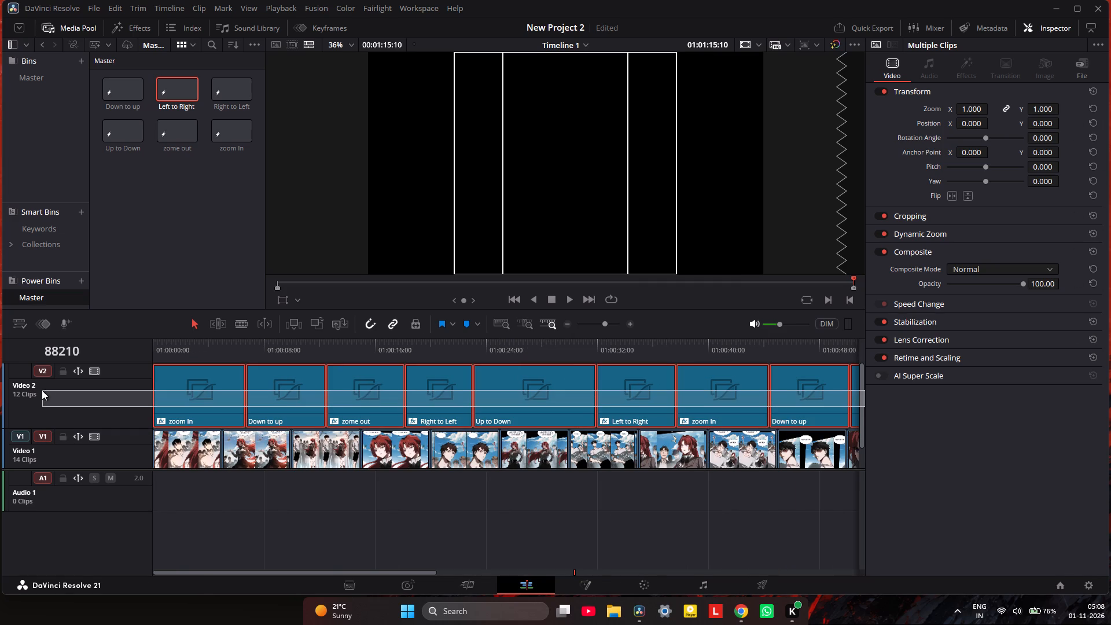
drag(42, 390, 270, 383)
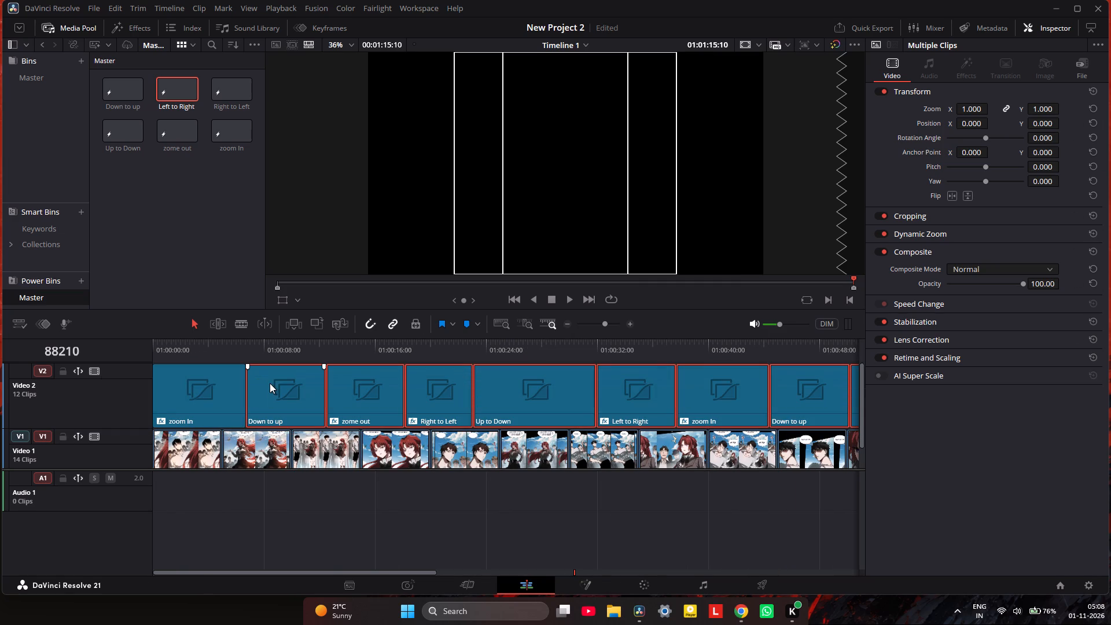
key(BackSpace)
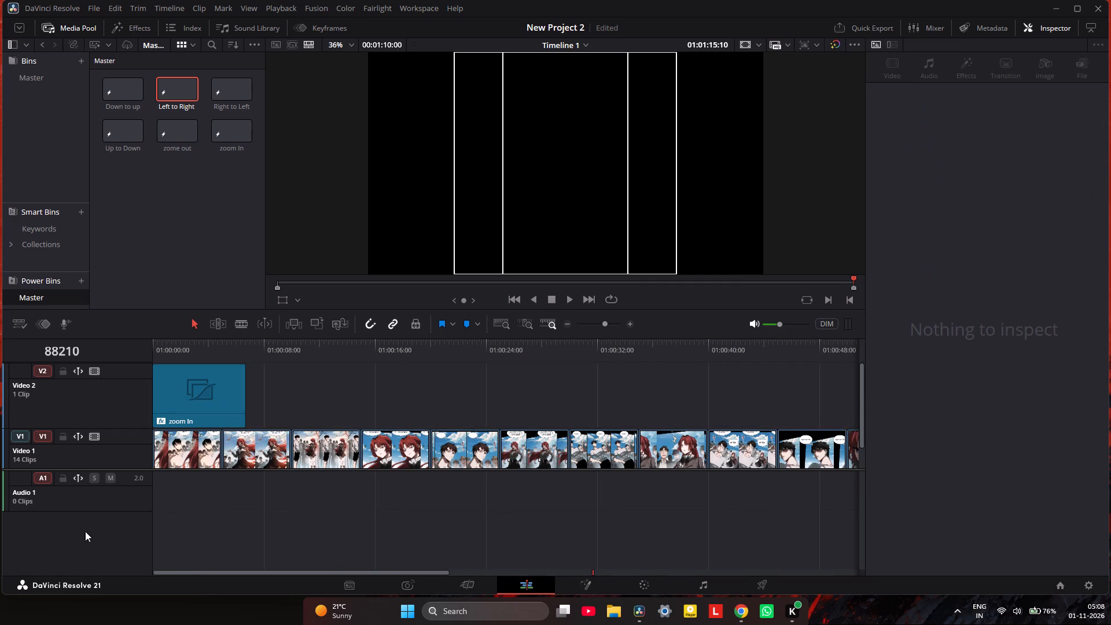
Delete all the panel screenshots from Video 1.
drag(175, 489, 559, 435)
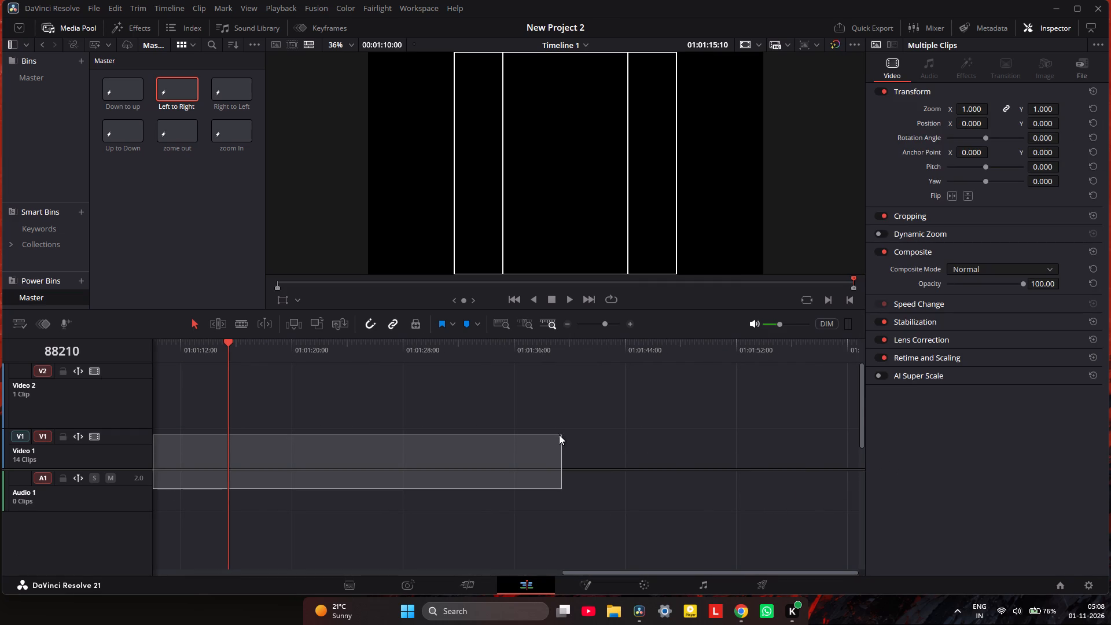
drag(559, 435, 558, 435)
key(BackSpace)
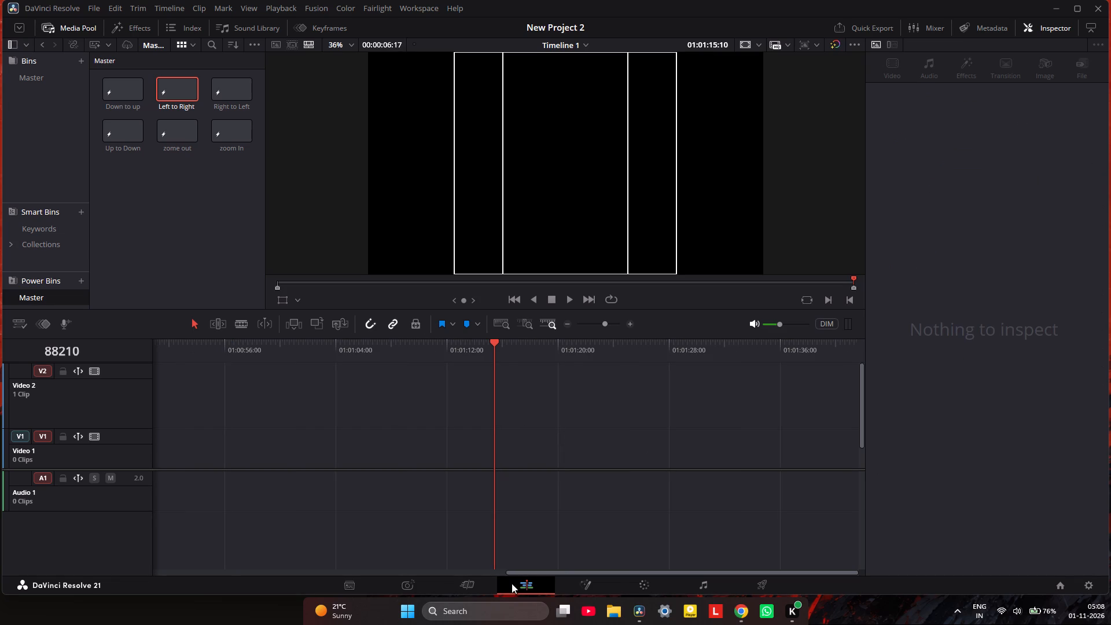
Add the Down to up preset at the start of Video 1 and extend it to match zoom In, about 6.7 seconds.
drag(523, 575, 73, 520)
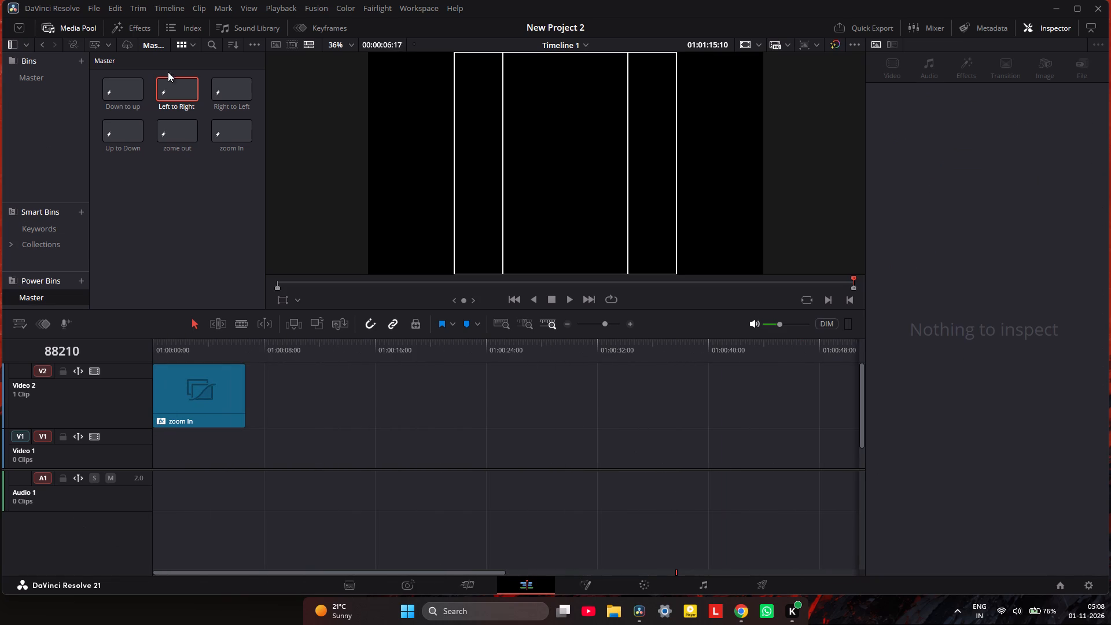
click(158, 207)
drag(106, 95, 161, 451)
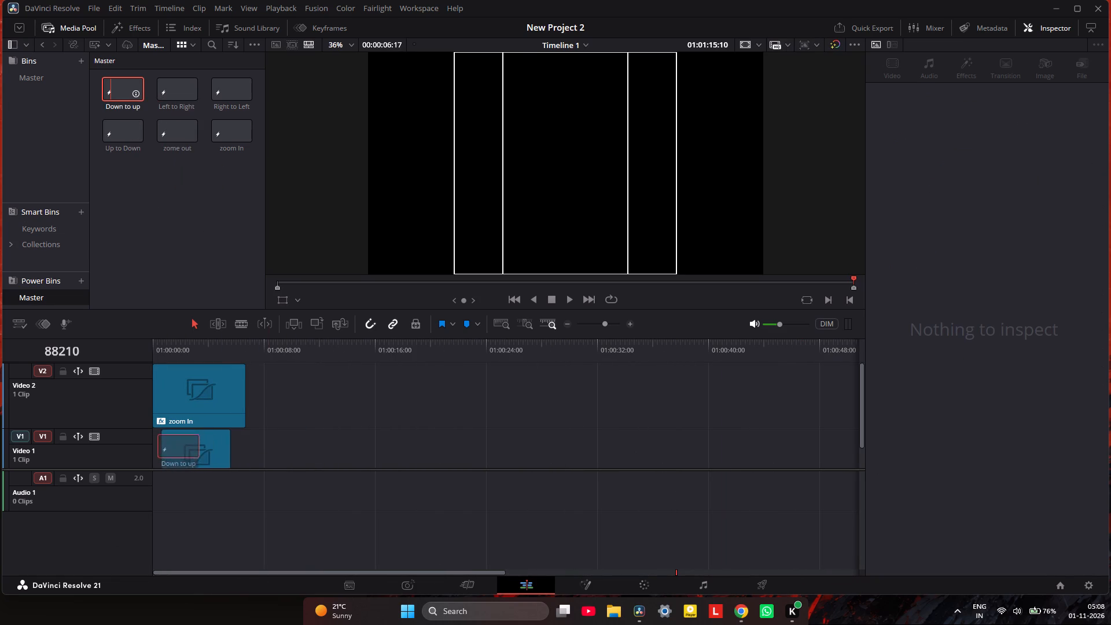
drag(161, 451, 149, 453)
drag(221, 447, 239, 447)
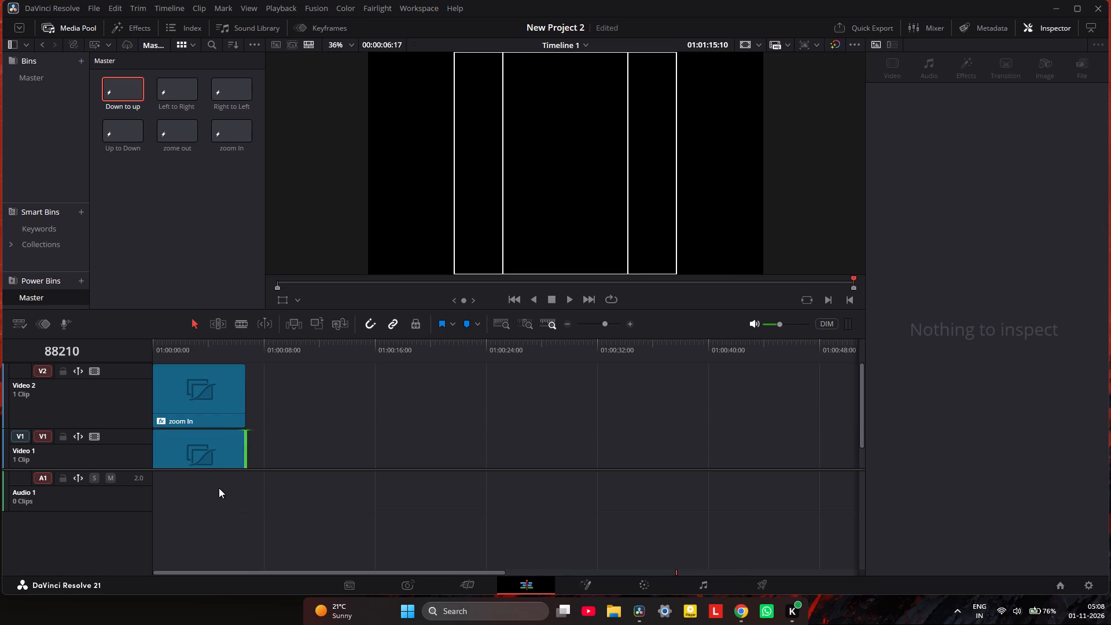
Move Down to up to about 16 seconds on Video 1, add Left to Right extended to about 6.7 seconds, and place it directly after.
scroll(219, 488, down, 1)
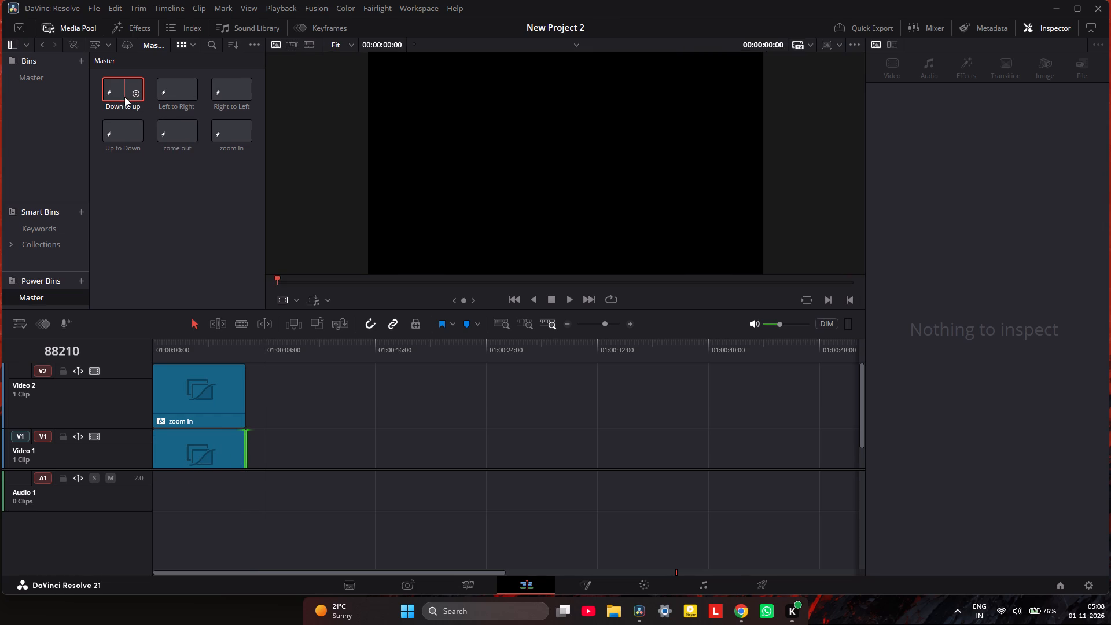
scroll(259, 451, down, 5)
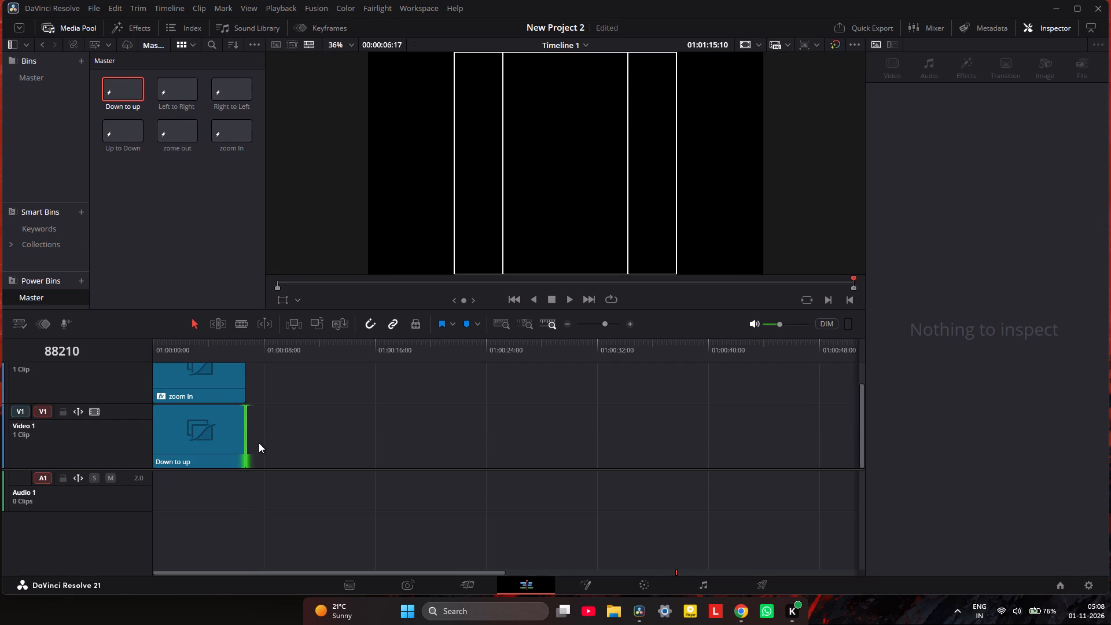
drag(176, 86, 175, 504)
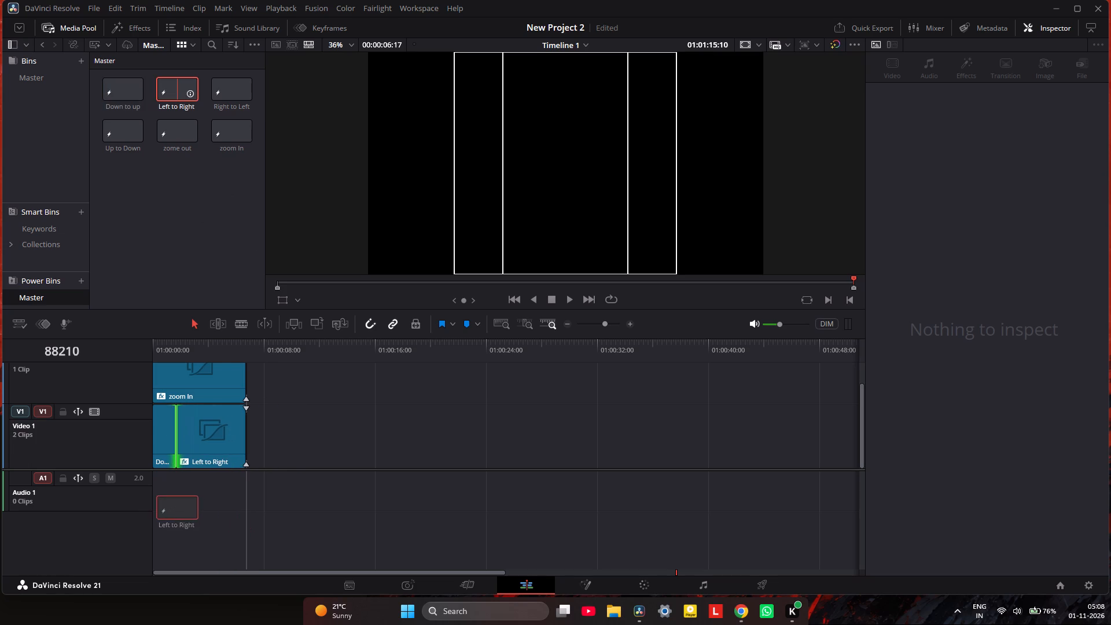
drag(175, 504, 260, 516)
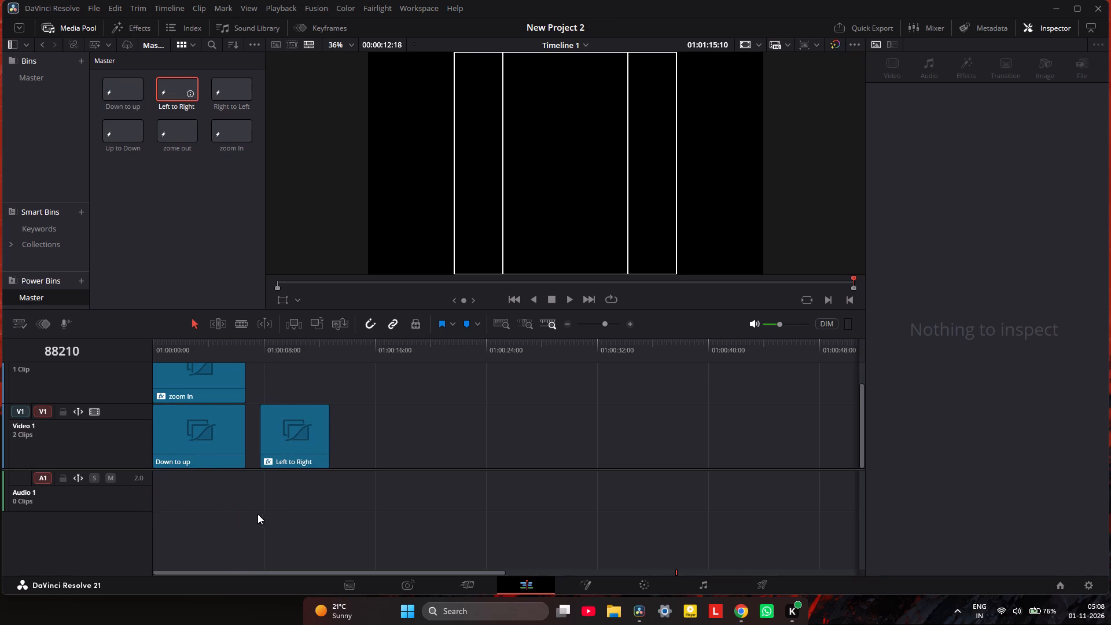
drag(204, 444, 428, 457)
drag(296, 442, 179, 450)
drag(222, 443, 242, 446)
drag(206, 437, 400, 454)
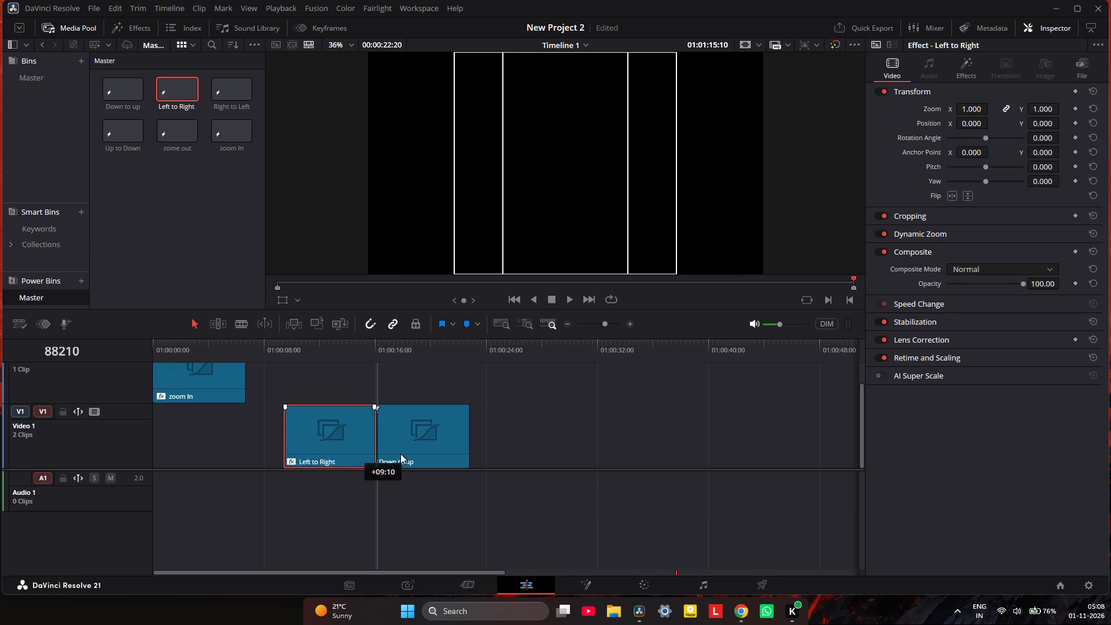
drag(400, 454, 526, 459)
Add the Right to Left preset to Video 1, extend it to about 6.7 seconds and place it directly after Left to Right.
drag(229, 95, 152, 433)
drag(223, 439, 223, 440)
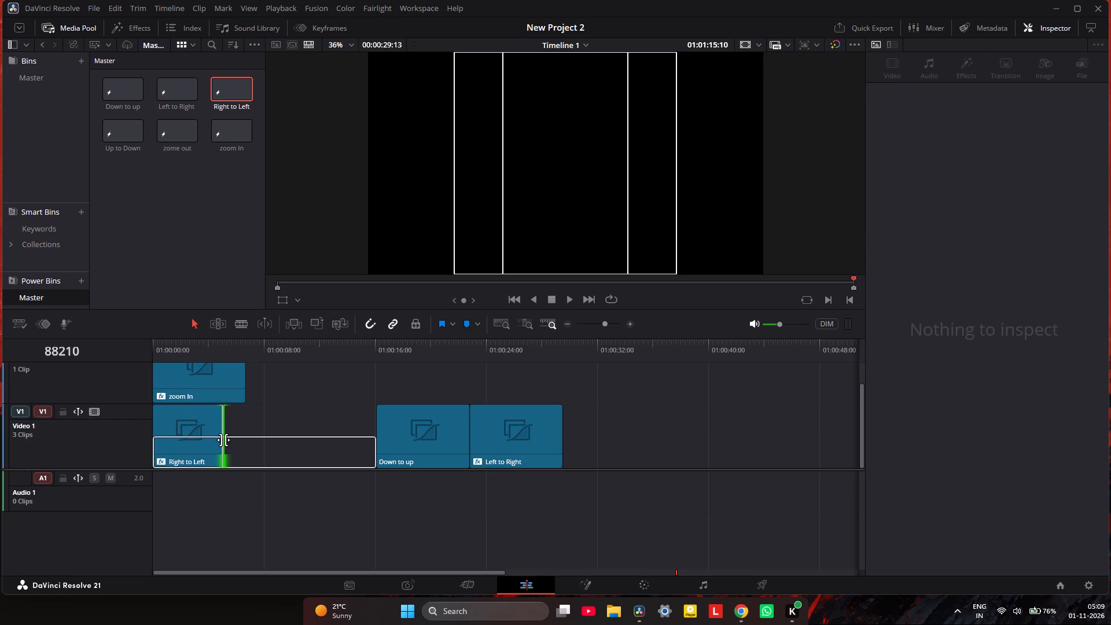
drag(223, 440, 245, 442)
drag(205, 436, 589, 451)
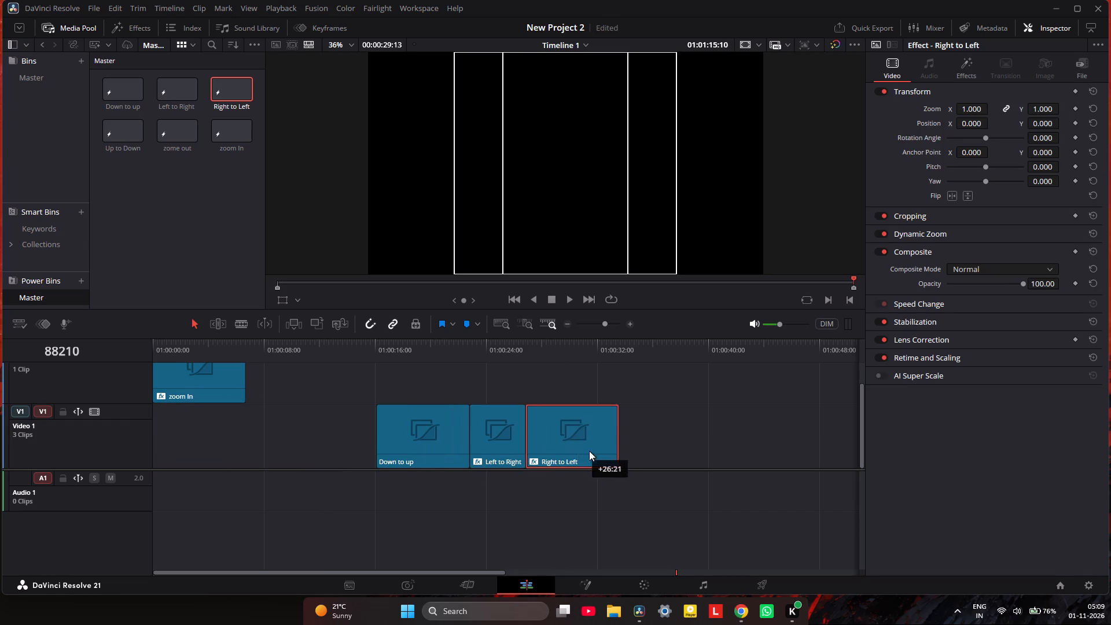
drag(589, 451, 613, 451)
Add the zome out preset to Video 1, extend it to about 6.7 seconds and place it directly after Right to Left.
drag(174, 128, 178, 144)
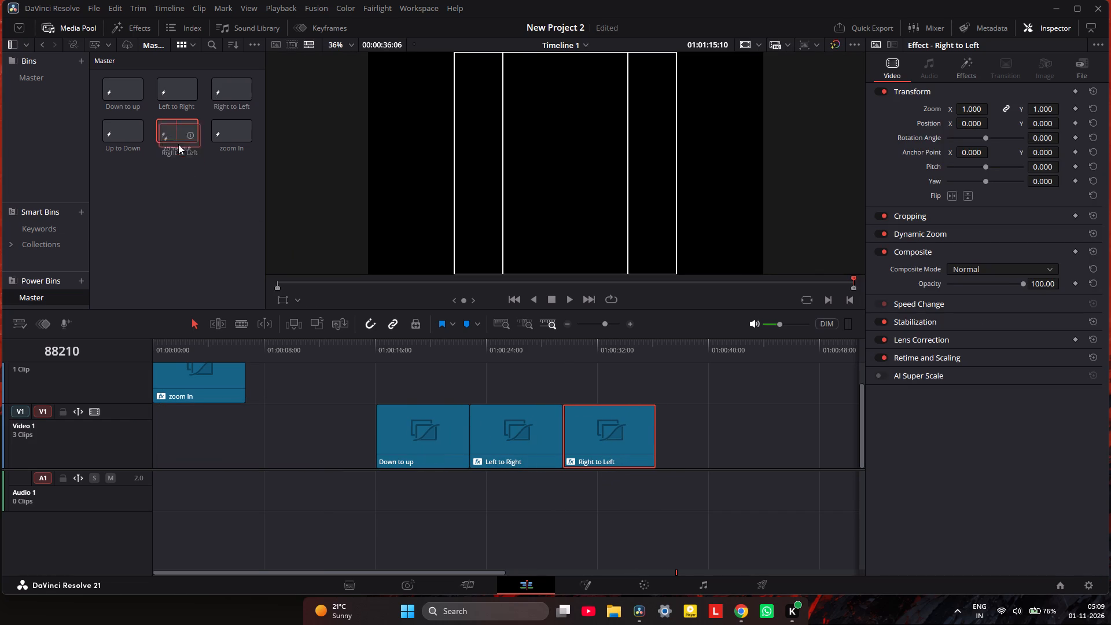
drag(178, 144, 151, 441)
drag(209, 437, 236, 437)
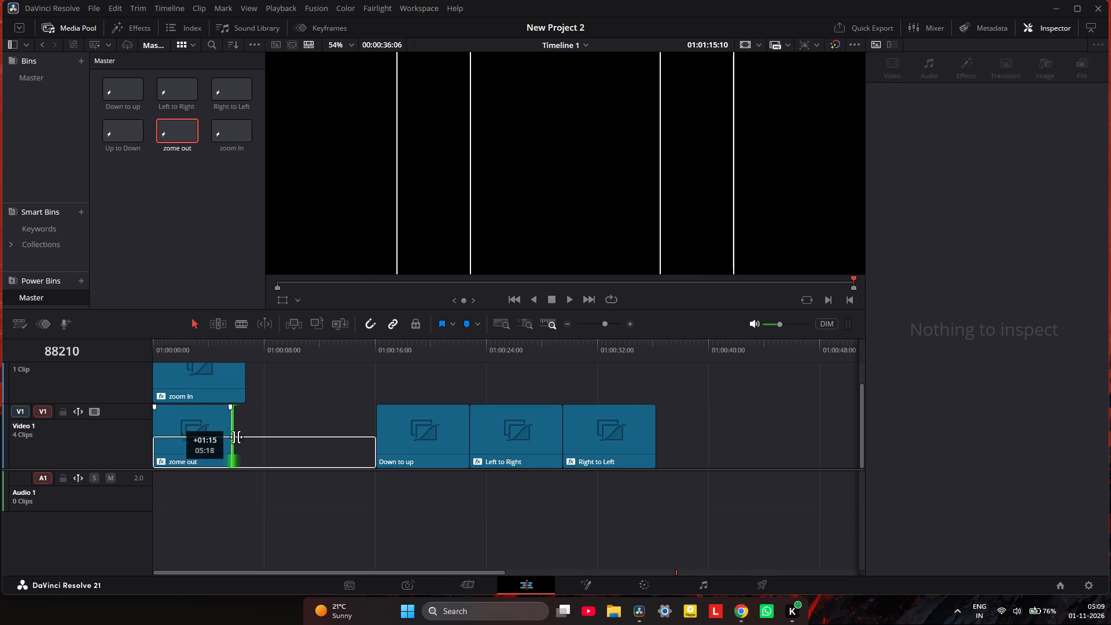
drag(236, 437, 242, 437)
drag(193, 434, 701, 439)
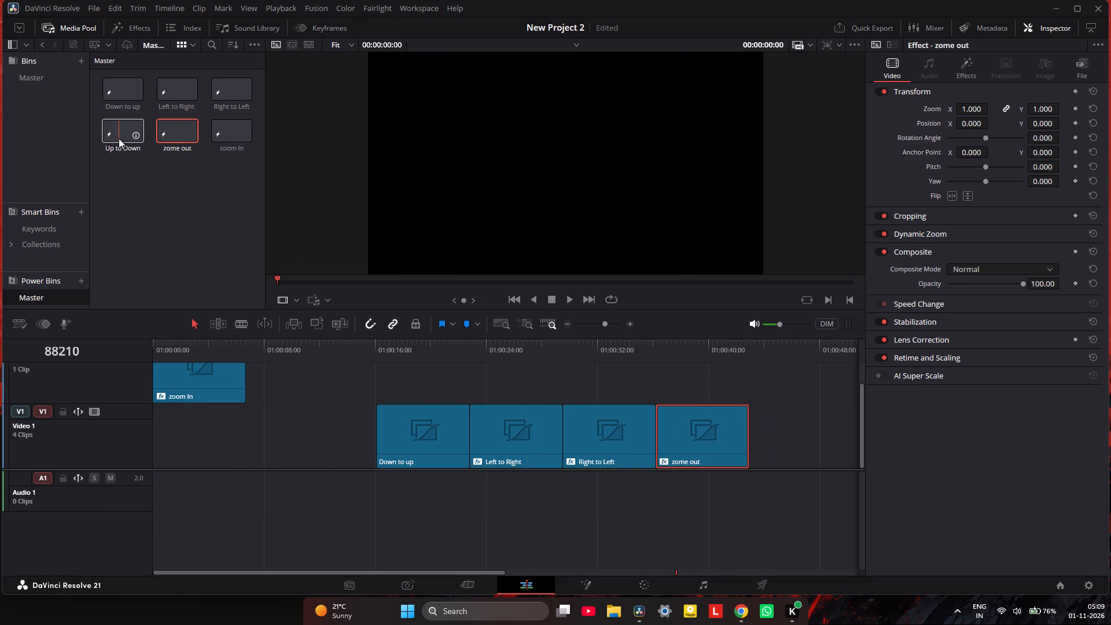
Add another Down to up preset to Video 1, extend it to about 6.7 seconds and place it directly after zome out.
drag(112, 89, 156, 421)
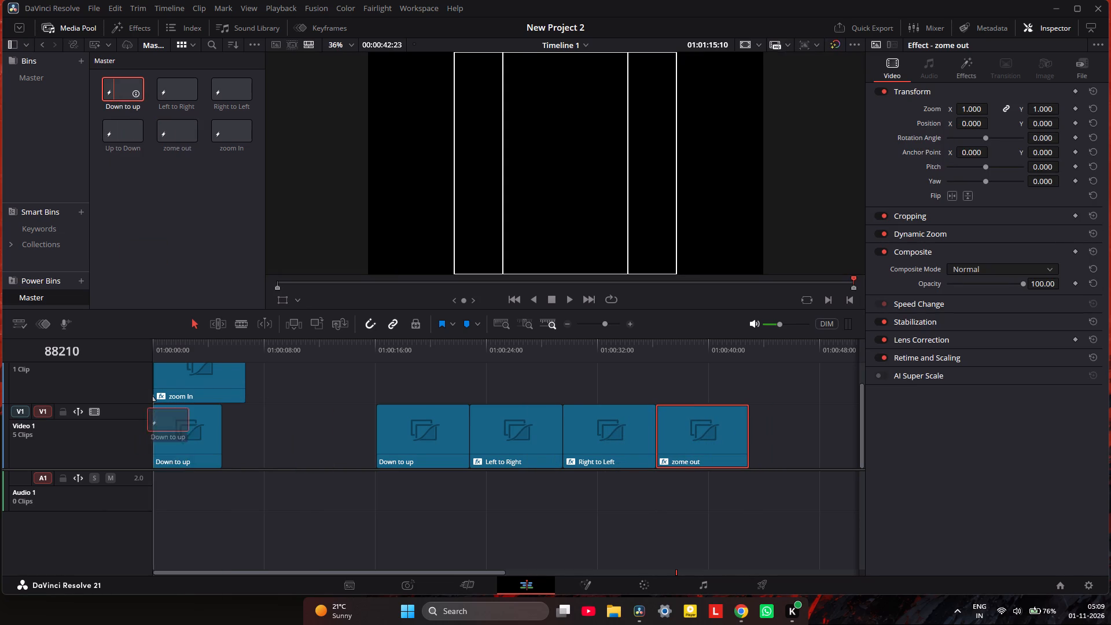
drag(156, 421, 154, 442)
drag(220, 442, 242, 443)
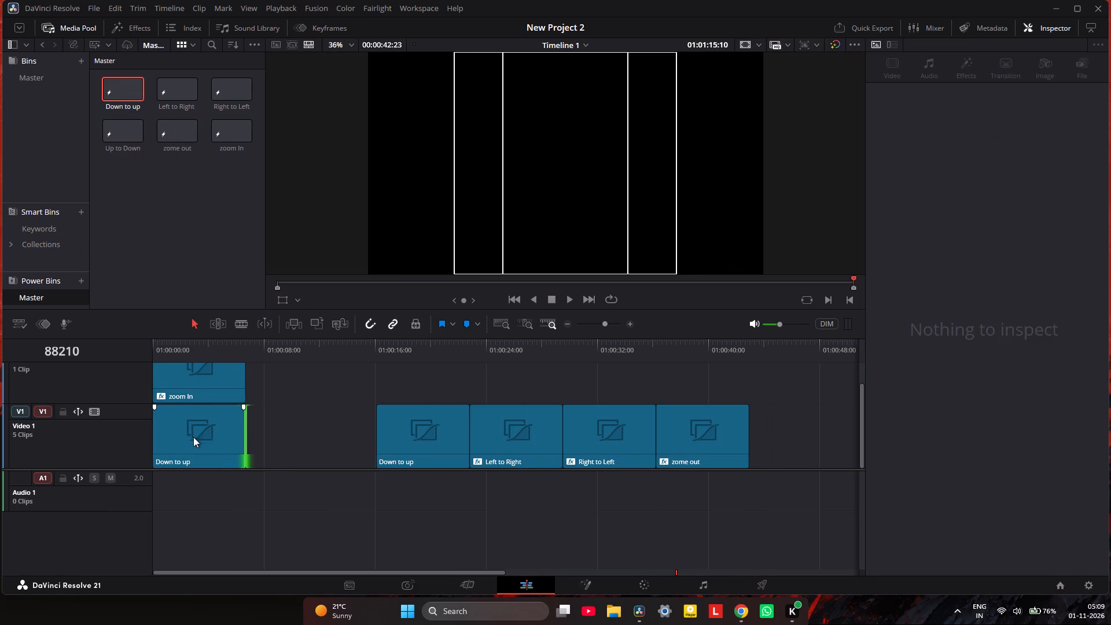
drag(193, 437, 606, 466)
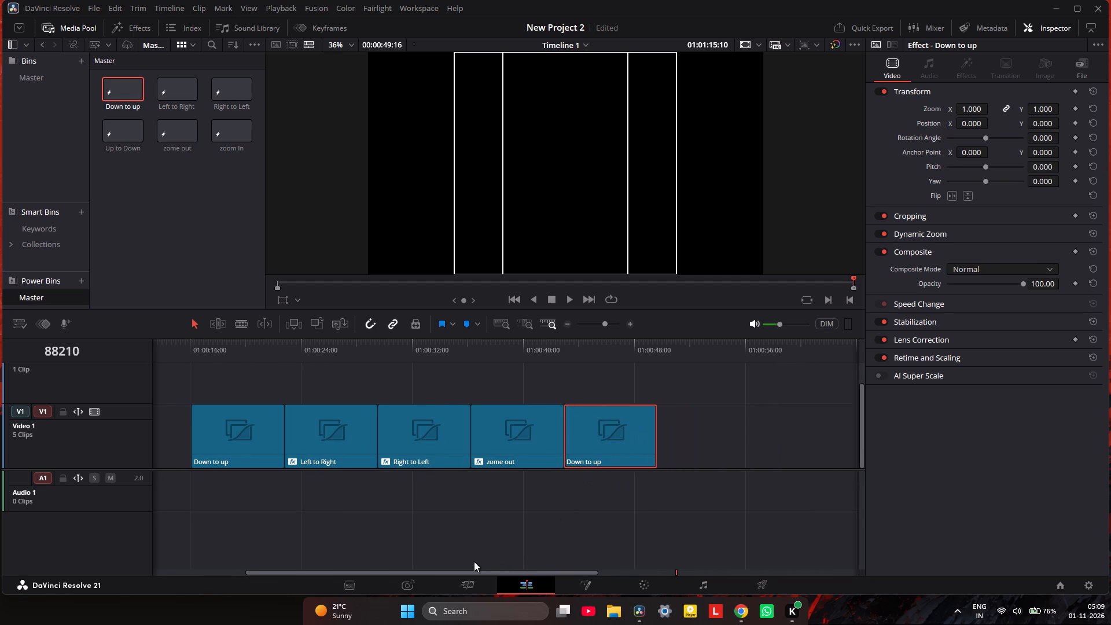
Move the zoom In preset from Video 2 down to the start of Video 1.
drag(451, 573, 295, 568)
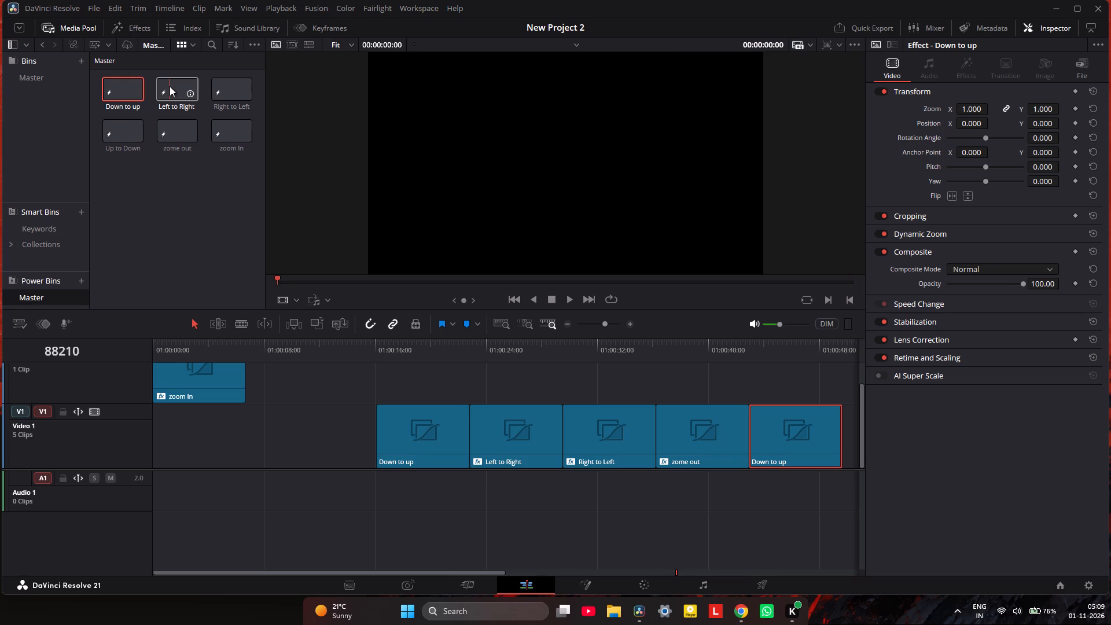
drag(206, 388, 204, 455)
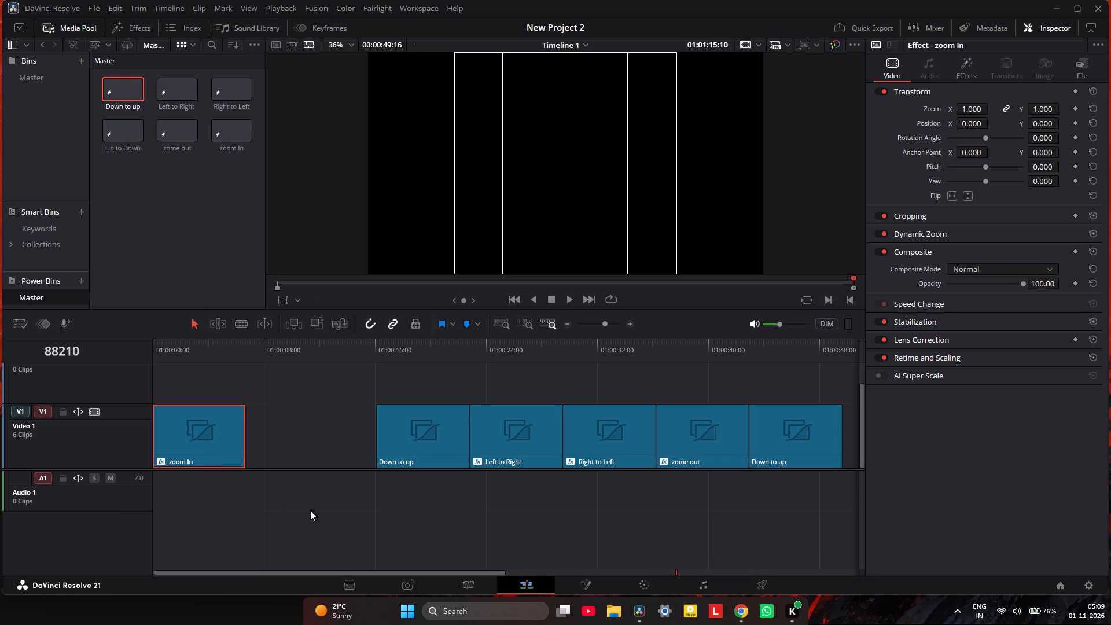
Move the other five motion presets on Video 1 together so they follow directly after zoom In.
drag(315, 511, 861, 440)
drag(375, 439, 218, 437)
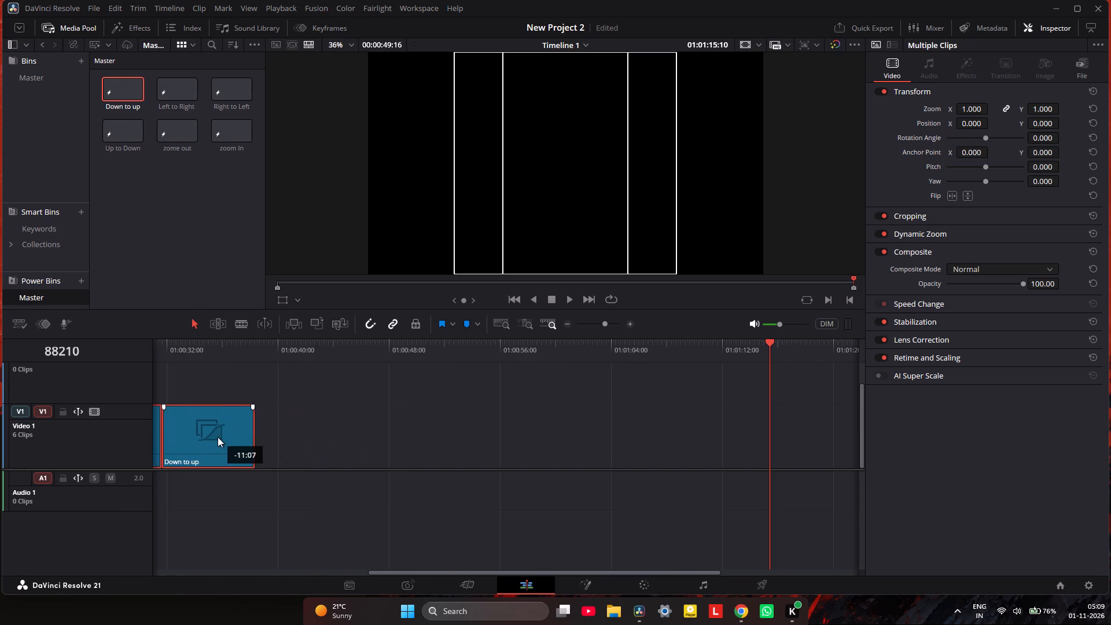
drag(218, 437, 430, 449)
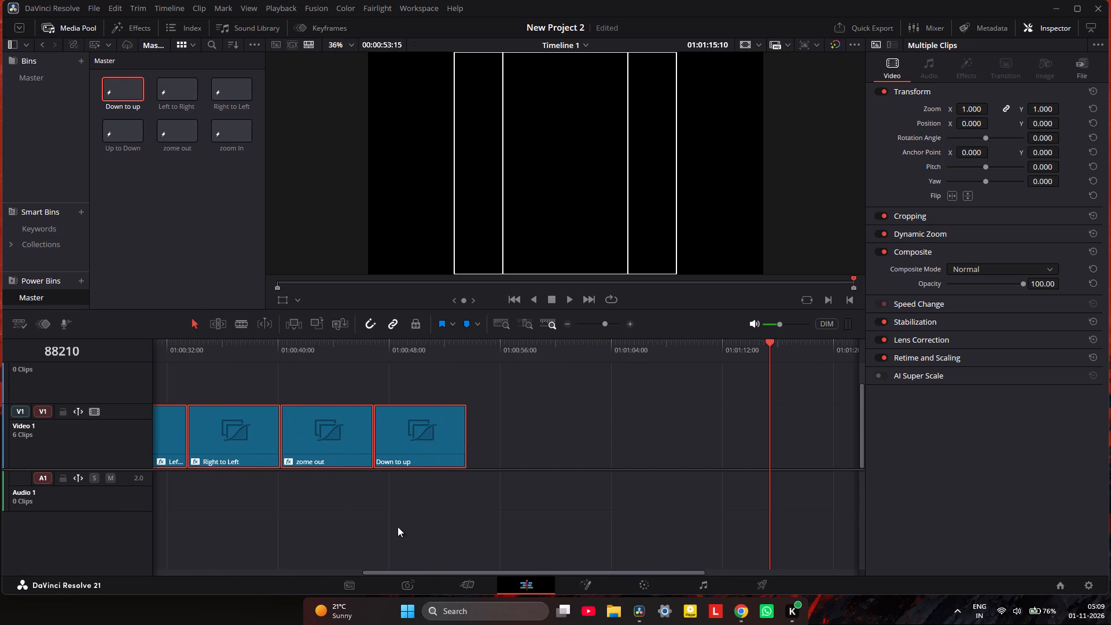
drag(390, 573, 176, 543)
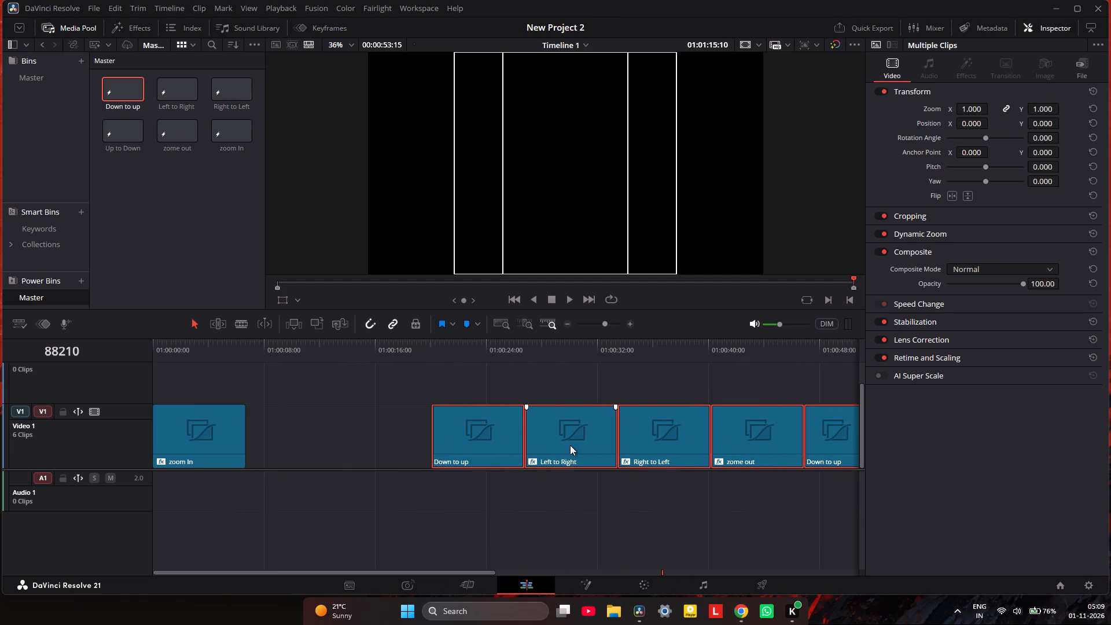
drag(570, 445, 382, 446)
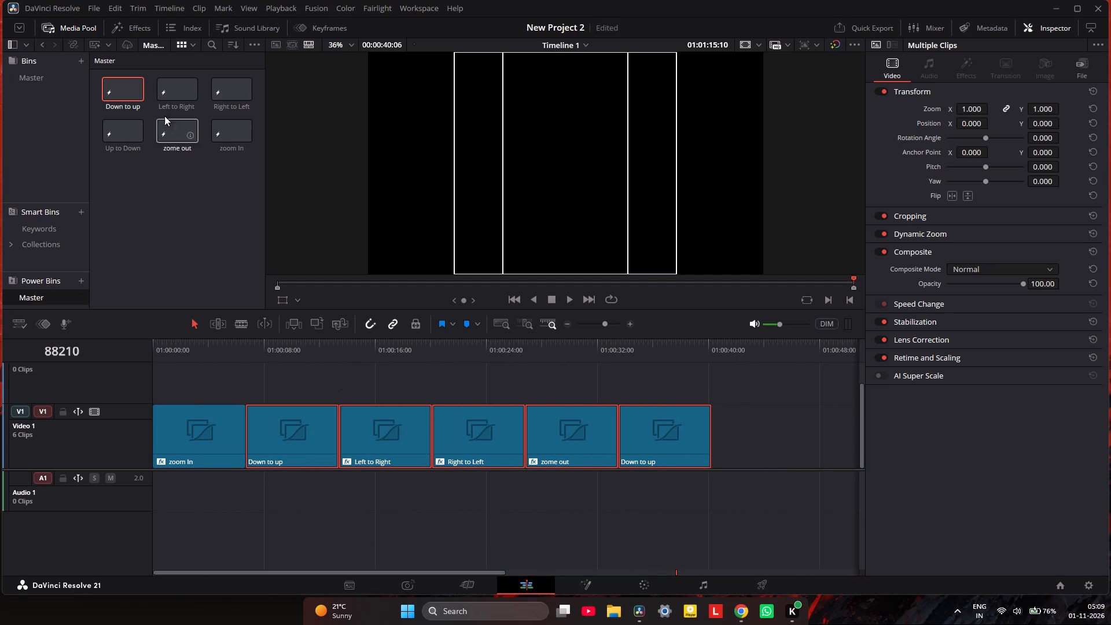
Open the project's Master bin in the media pool and find the manhwa panel screenshots.
click(77, 27)
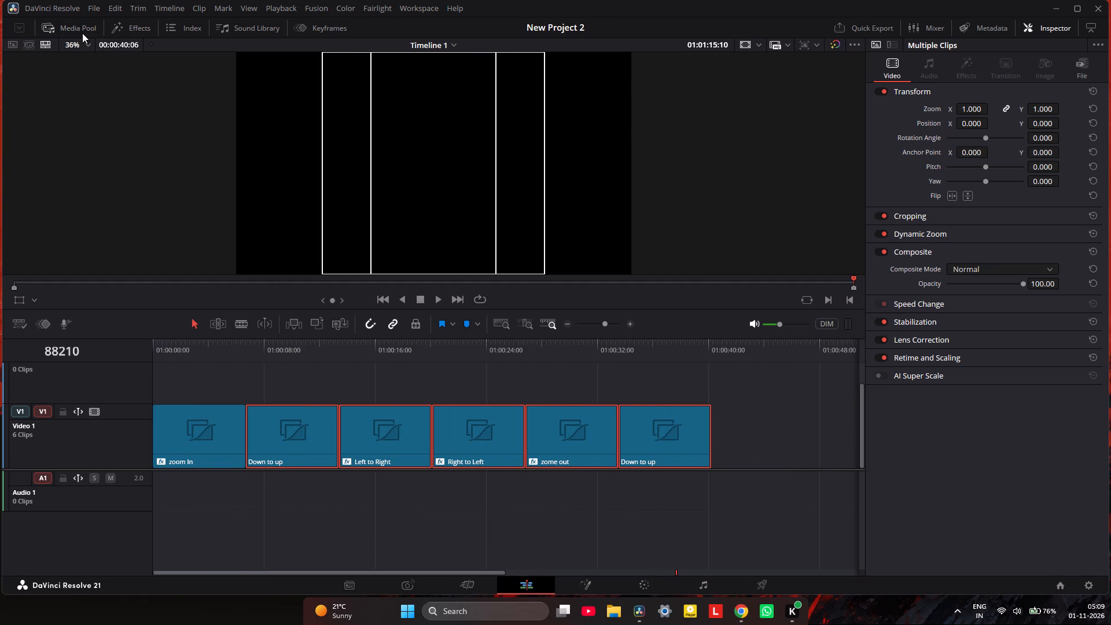
click(78, 30)
scroll(72, 116, up, 2)
click(39, 83)
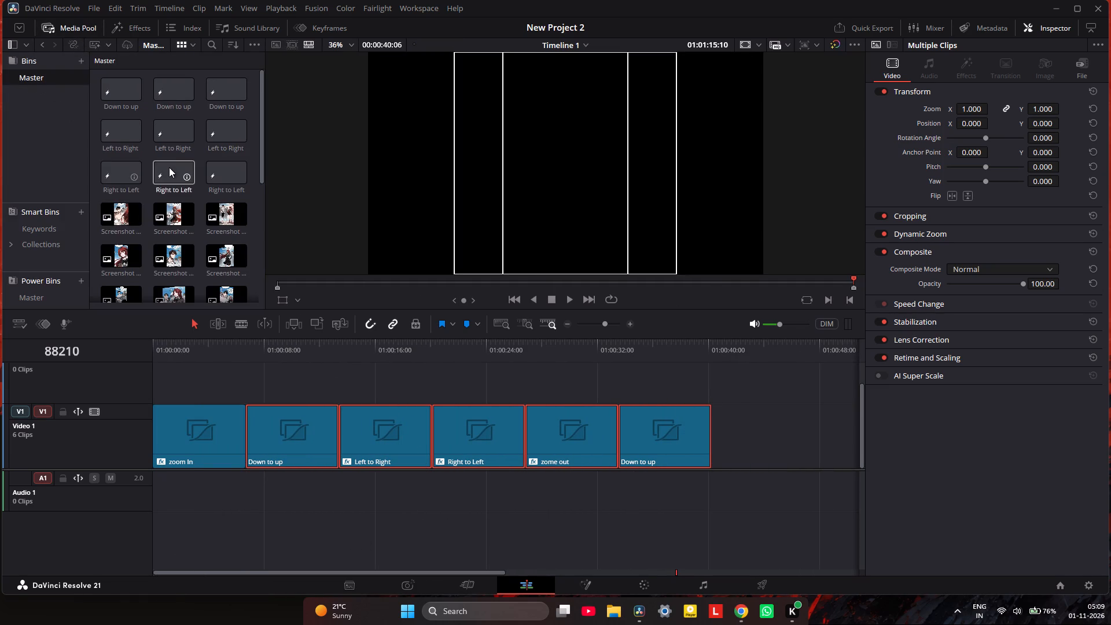
scroll(178, 230, down, 4)
scroll(183, 222, up, 3)
scroll(128, 171, up, 1)
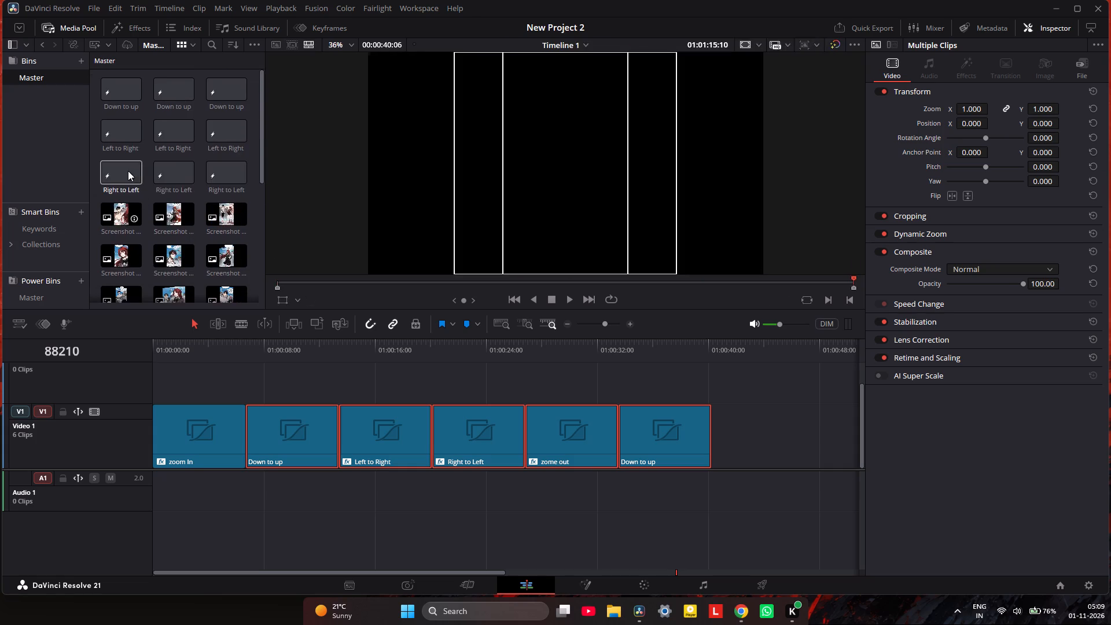
scroll(128, 171, up, 2)
scroll(128, 170, down, 2)
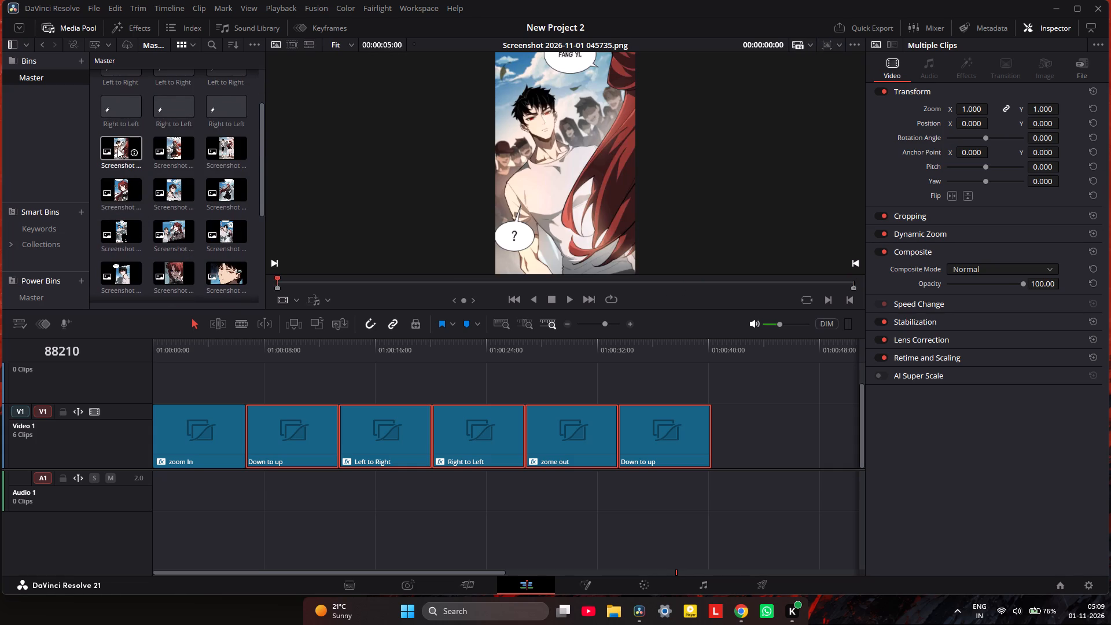
Move all six motion presets together from Video 1 up to Video 2, keeping their timing, so Video 1 is free for screenshots.
drag(115, 146, 163, 503)
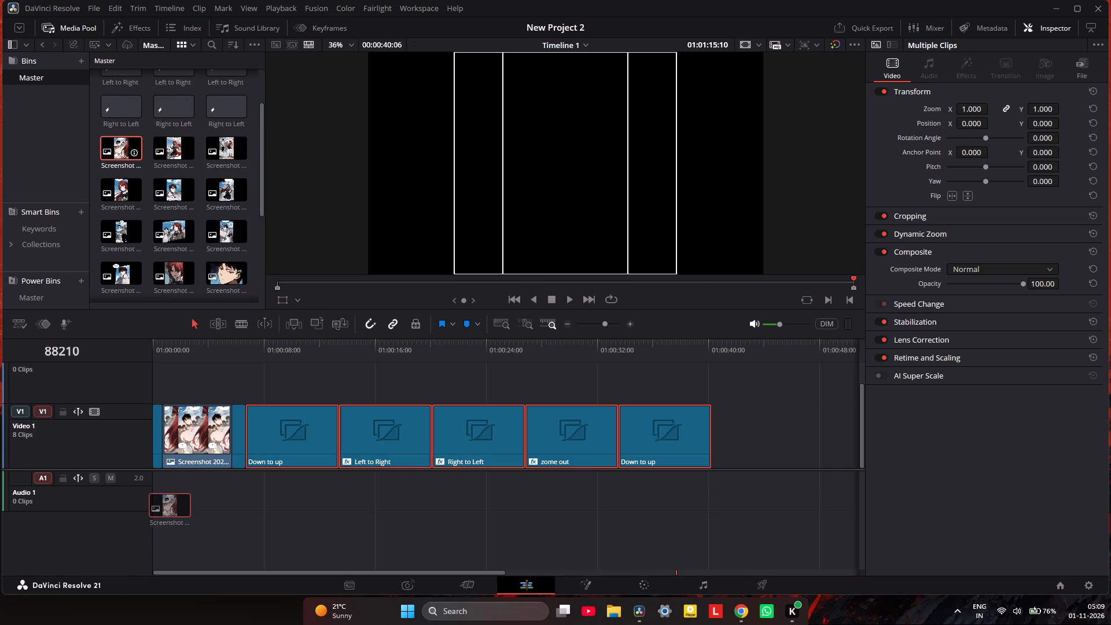
drag(163, 503, 148, 153)
drag(187, 501, 643, 425)
drag(469, 449, 468, 396)
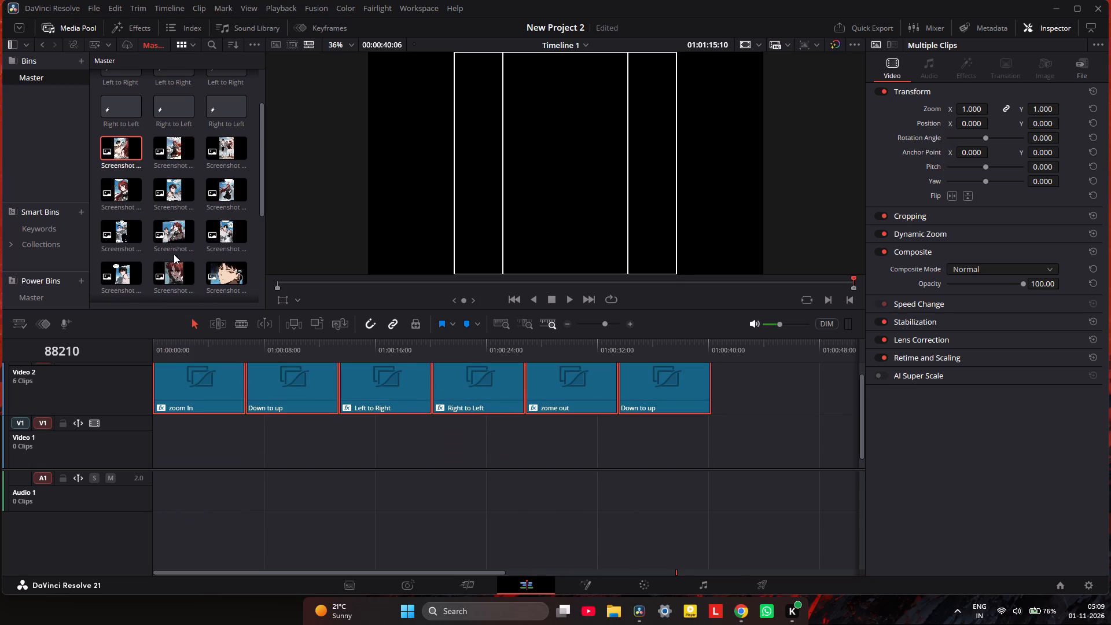
Place the first three panel screenshots back to back from the start of Video 1, beneath the presets.
drag(121, 150, 147, 464)
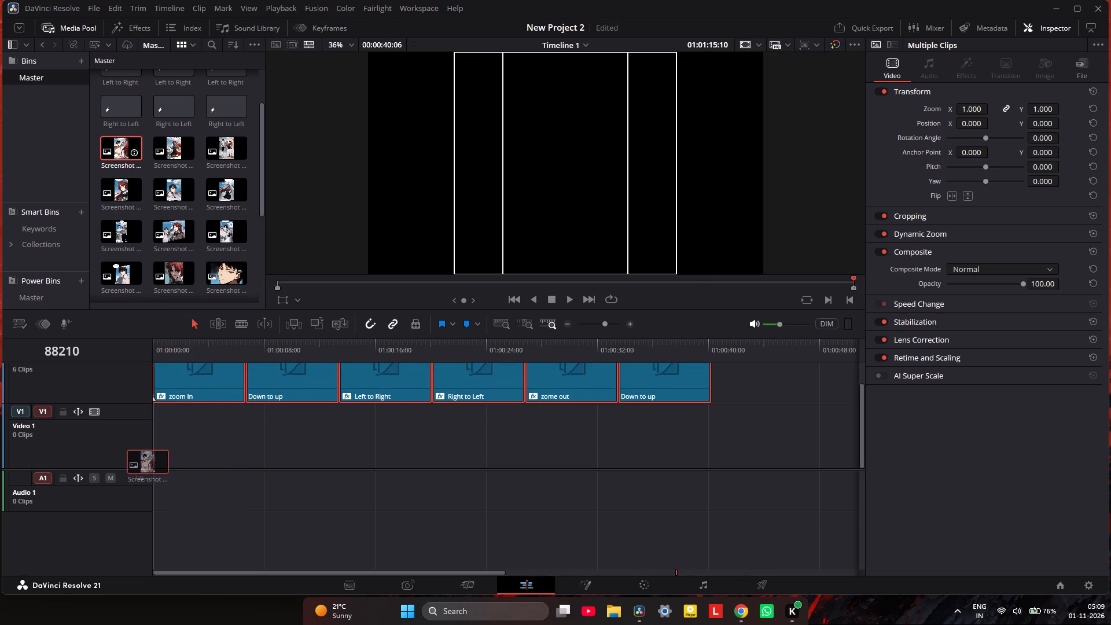
drag(147, 464, 151, 457)
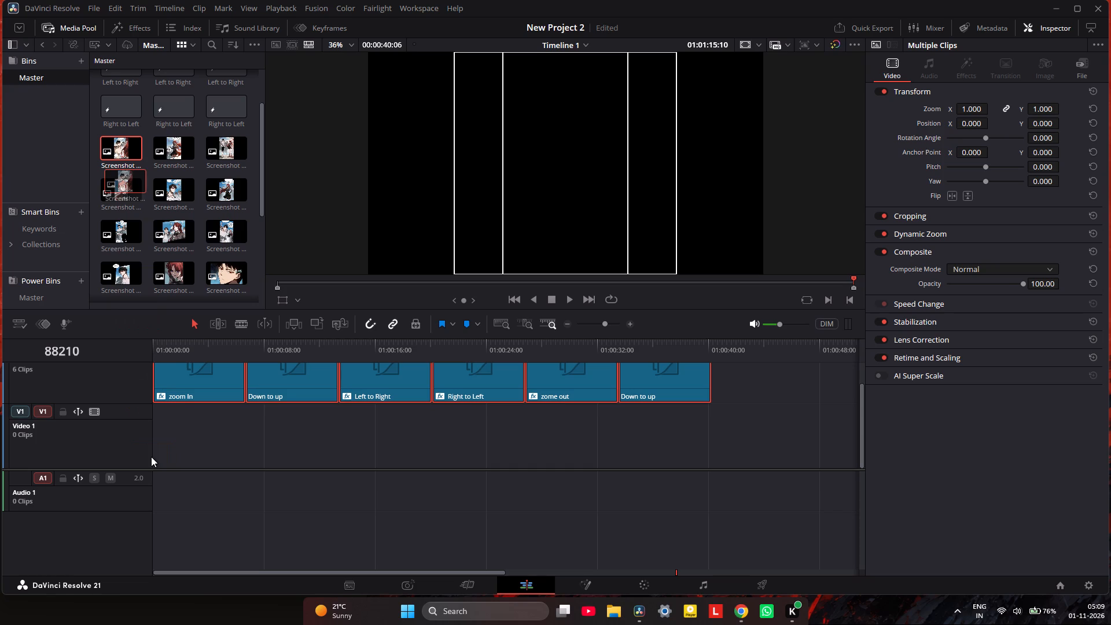
drag(115, 145, 159, 435)
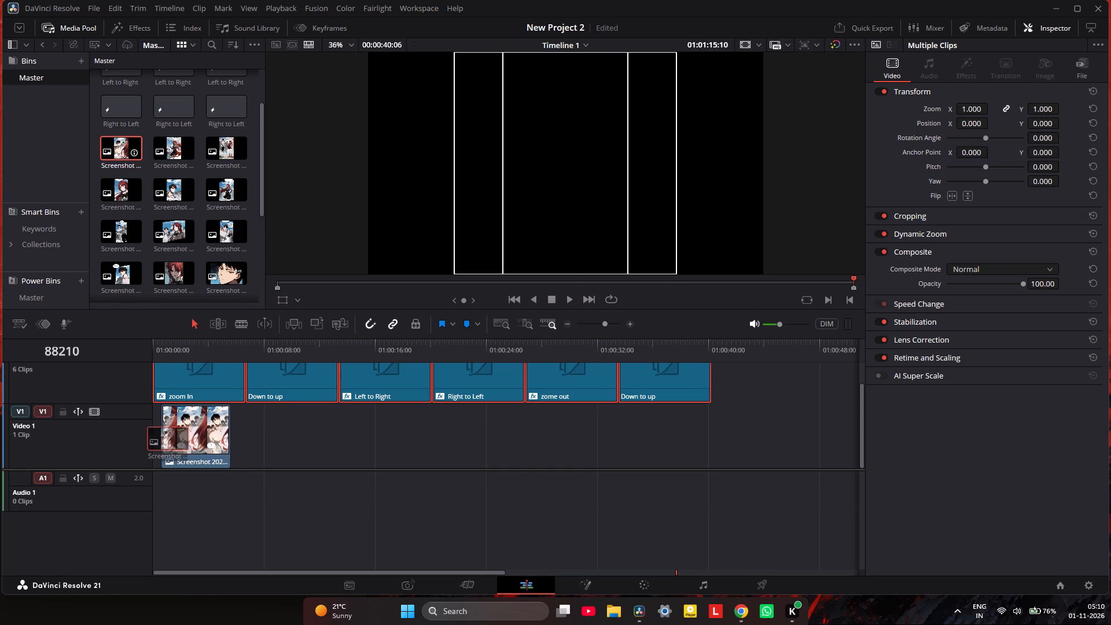
drag(159, 435, 157, 435)
drag(173, 152, 250, 393)
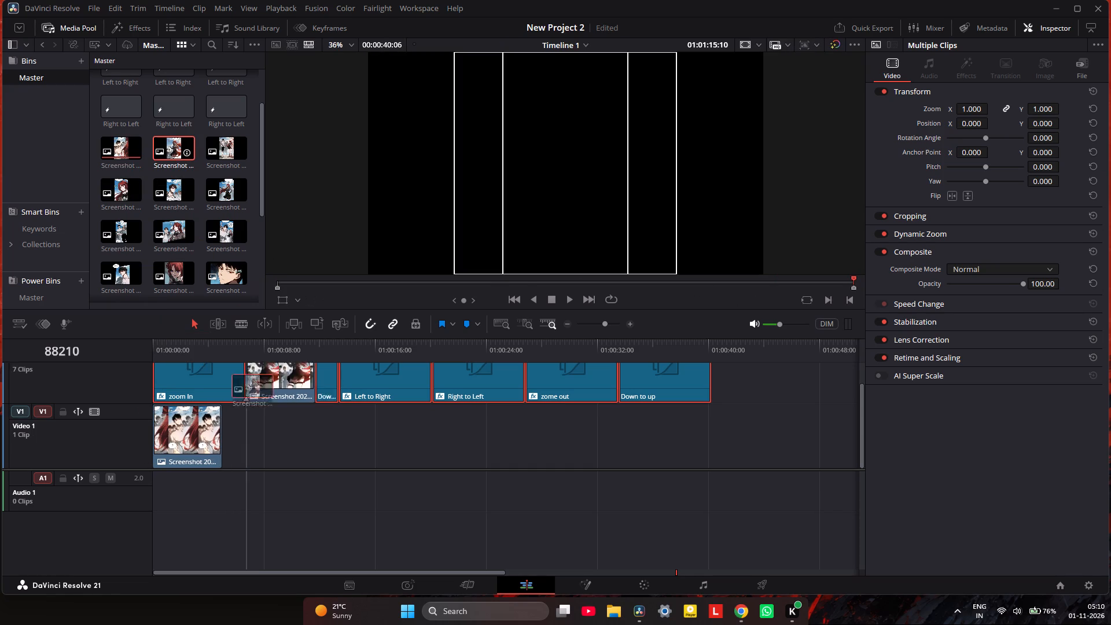
drag(250, 393, 223, 452)
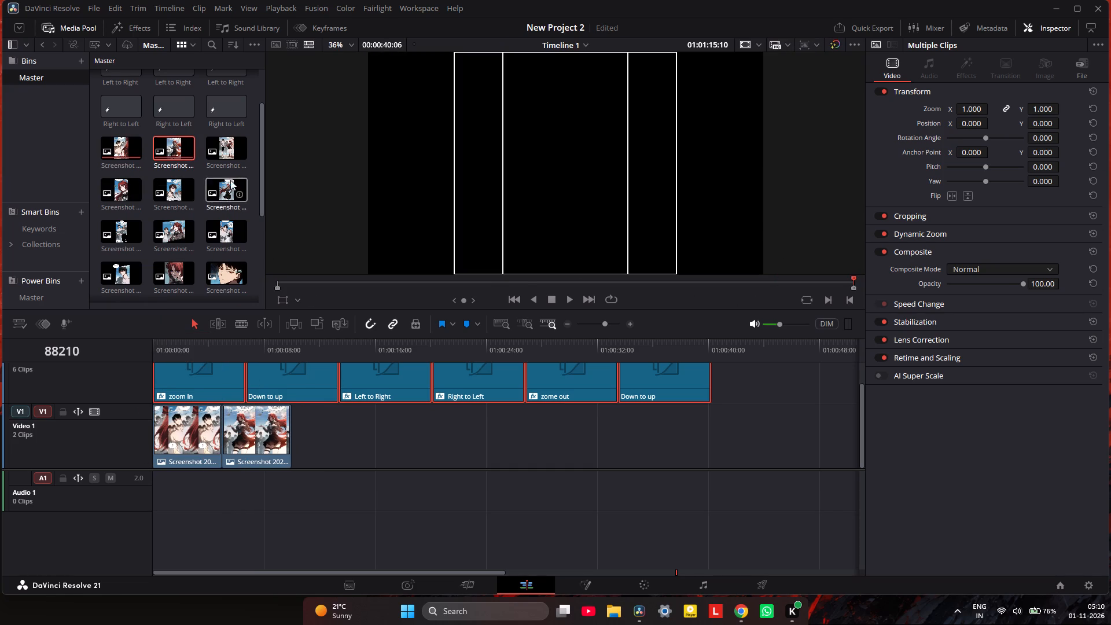
drag(230, 156, 286, 455)
Add the fourth to seventh panel screenshots to Video 1 in bin order, each directly after the previous one.
drag(113, 190, 411, 494)
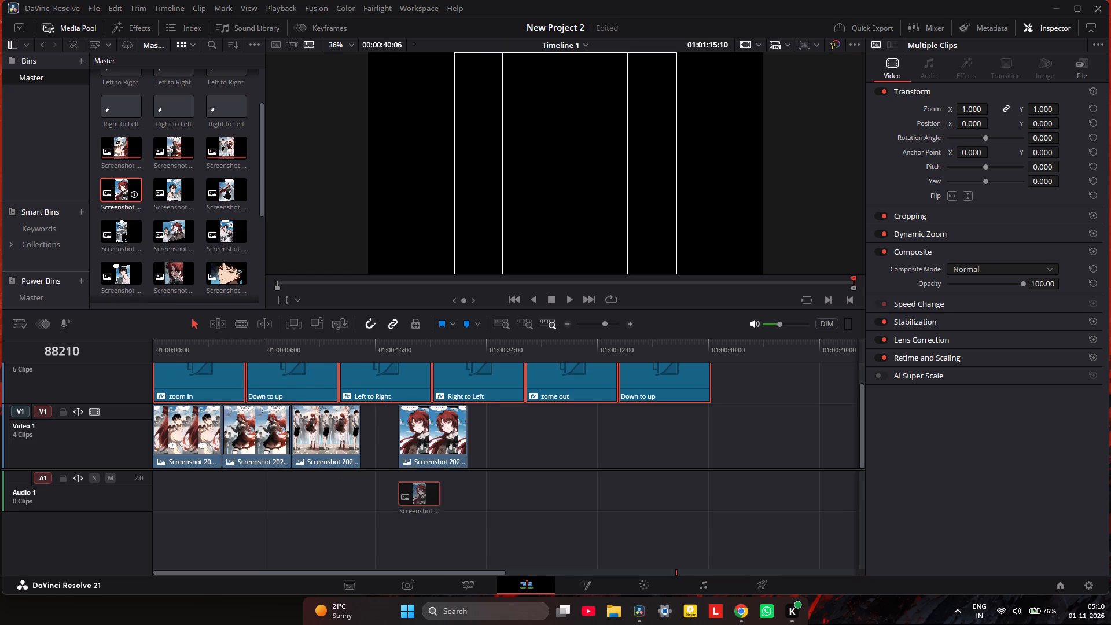
drag(411, 494, 358, 494)
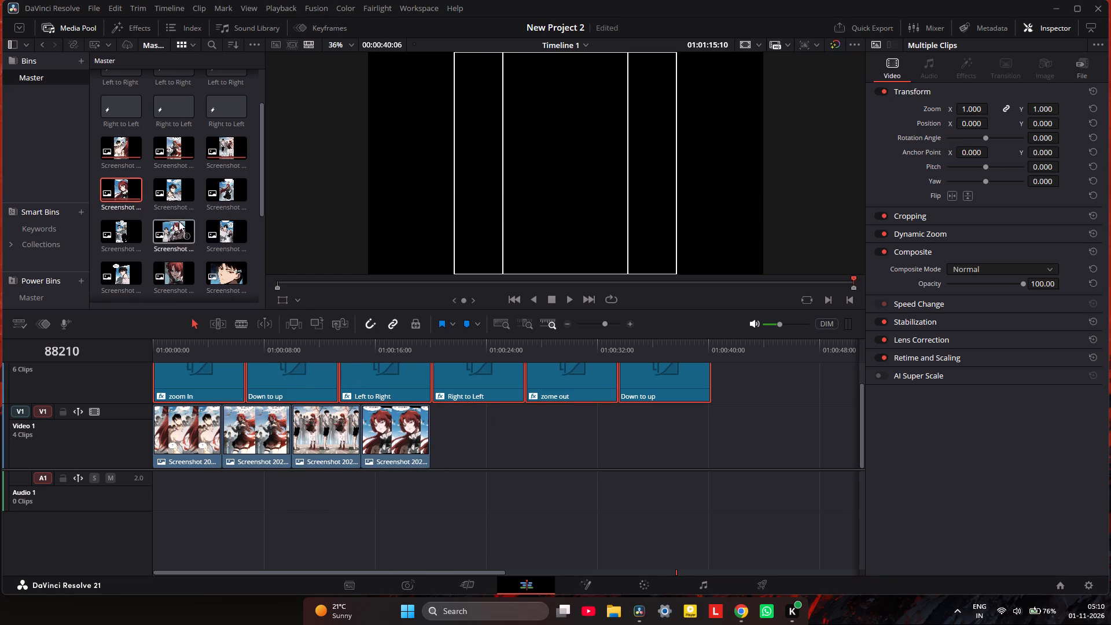
drag(166, 190, 426, 475)
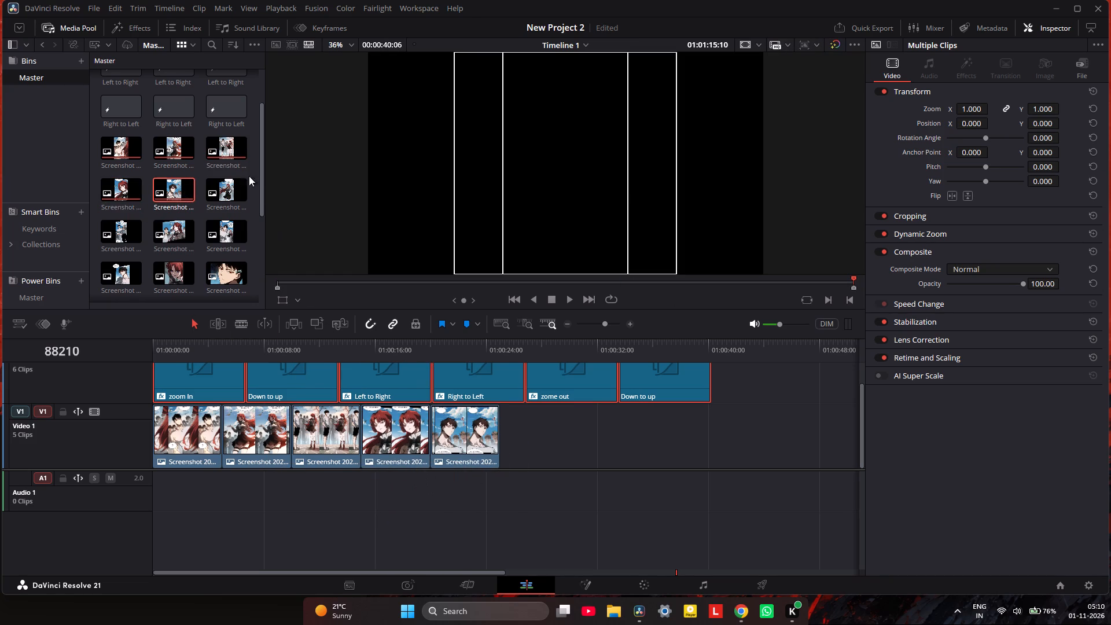
drag(232, 183, 496, 446)
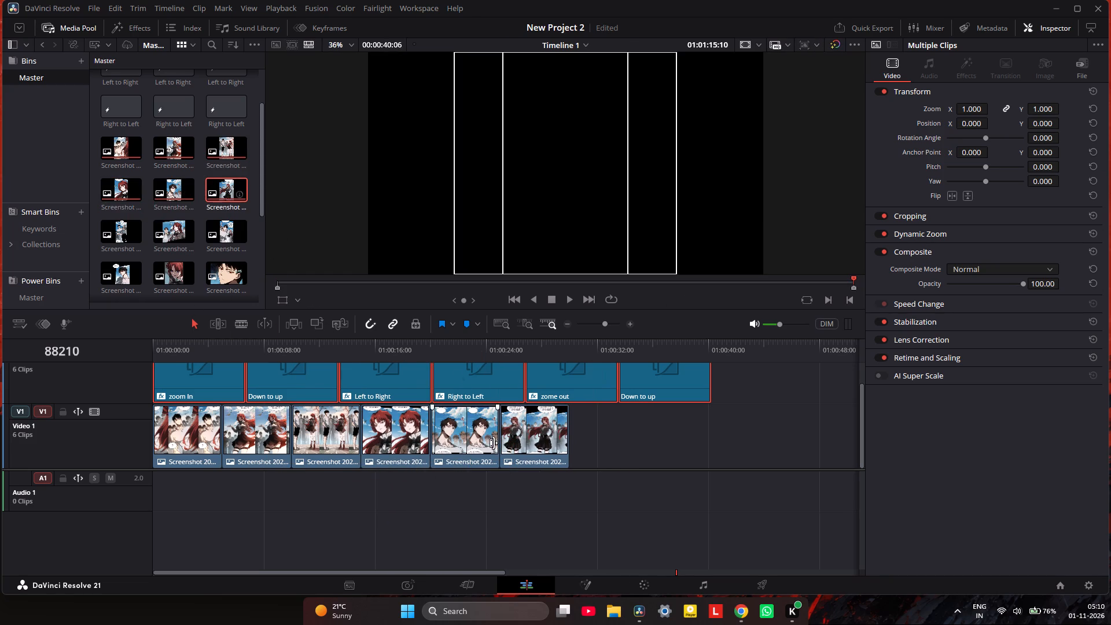
drag(114, 234, 565, 454)
Add the eighth panel screenshot to Video 1 directly after the seventh, without a gap.
drag(187, 233, 729, 466)
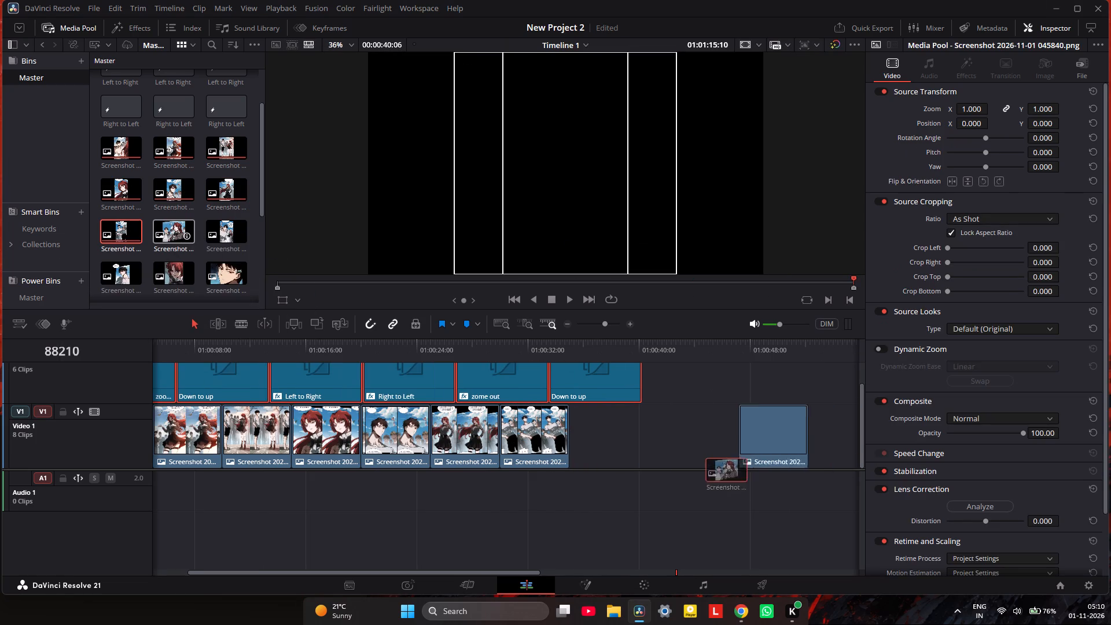
drag(729, 466, 570, 442)
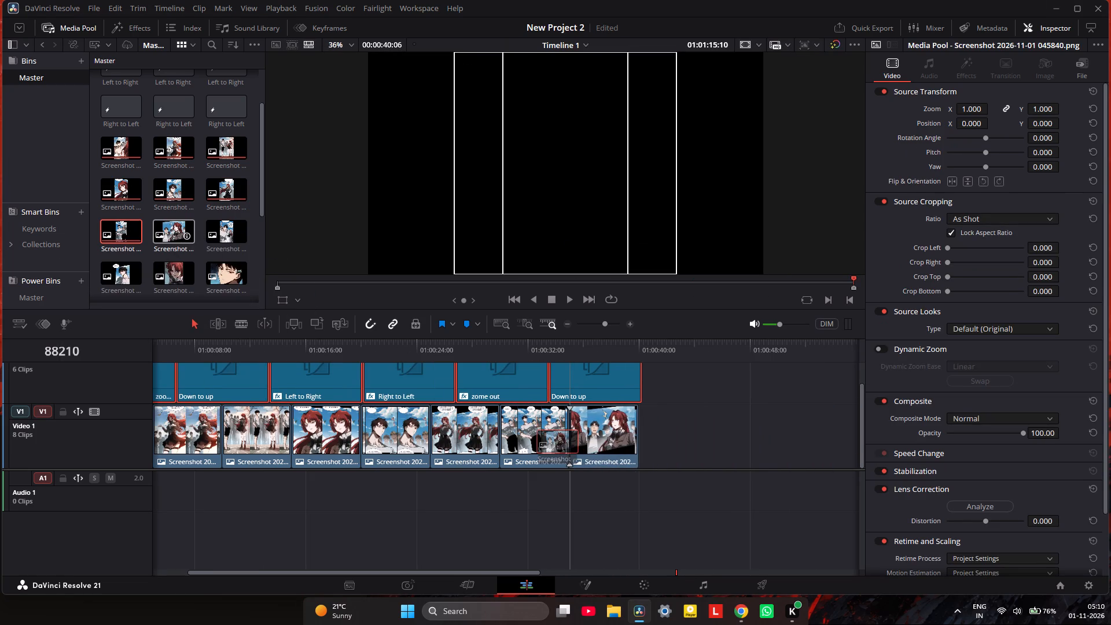
drag(570, 442, 571, 449)
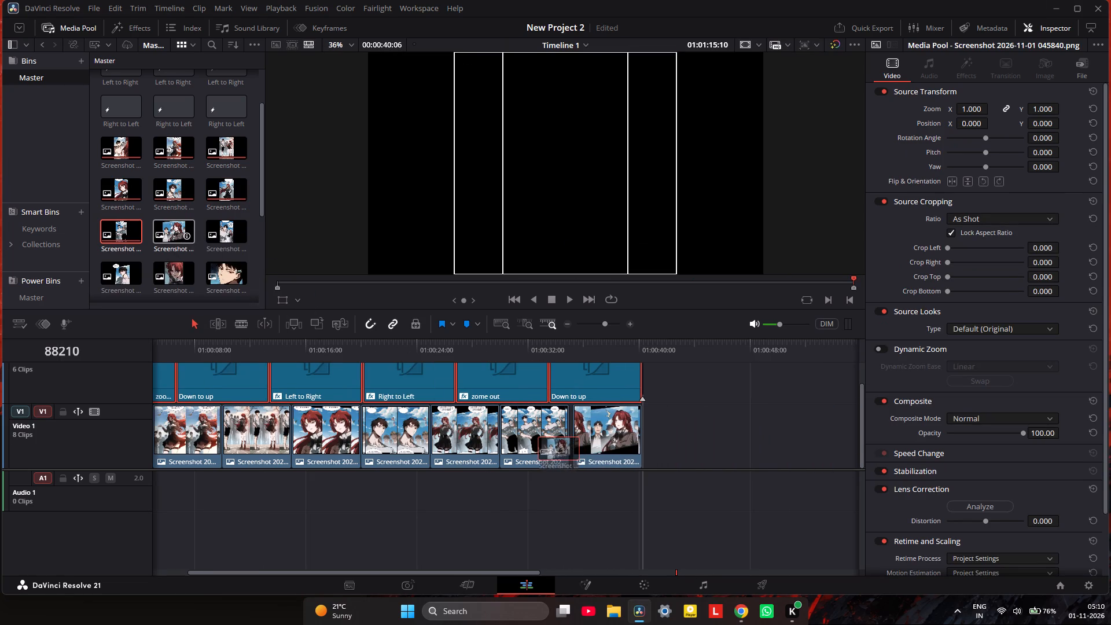
drag(571, 449, 562, 451)
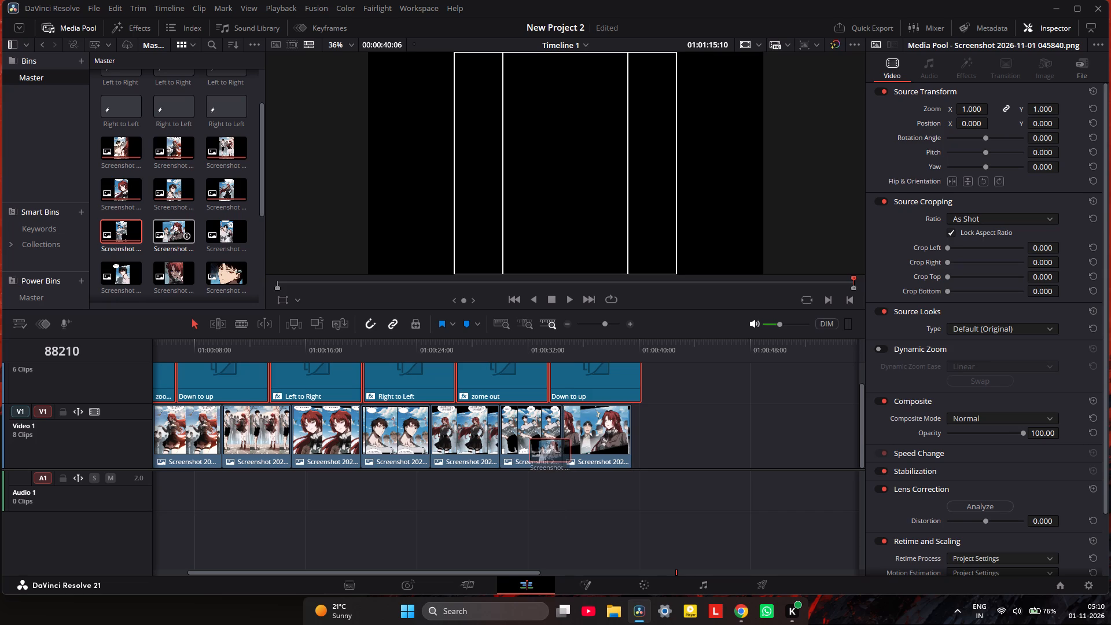
drag(562, 451, 574, 463)
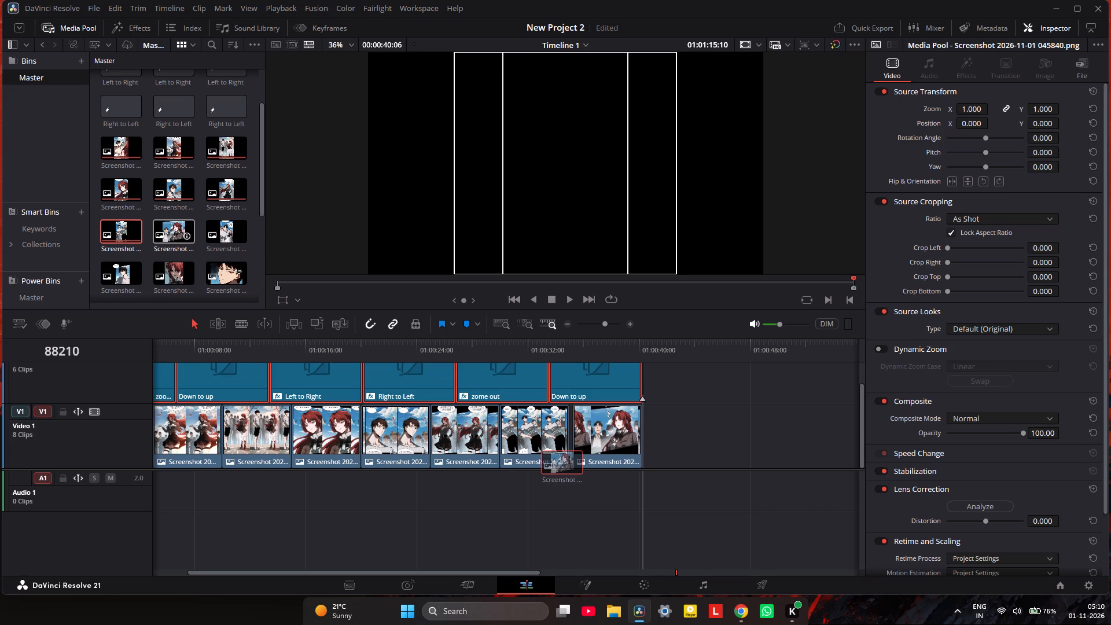
drag(574, 463, 570, 464)
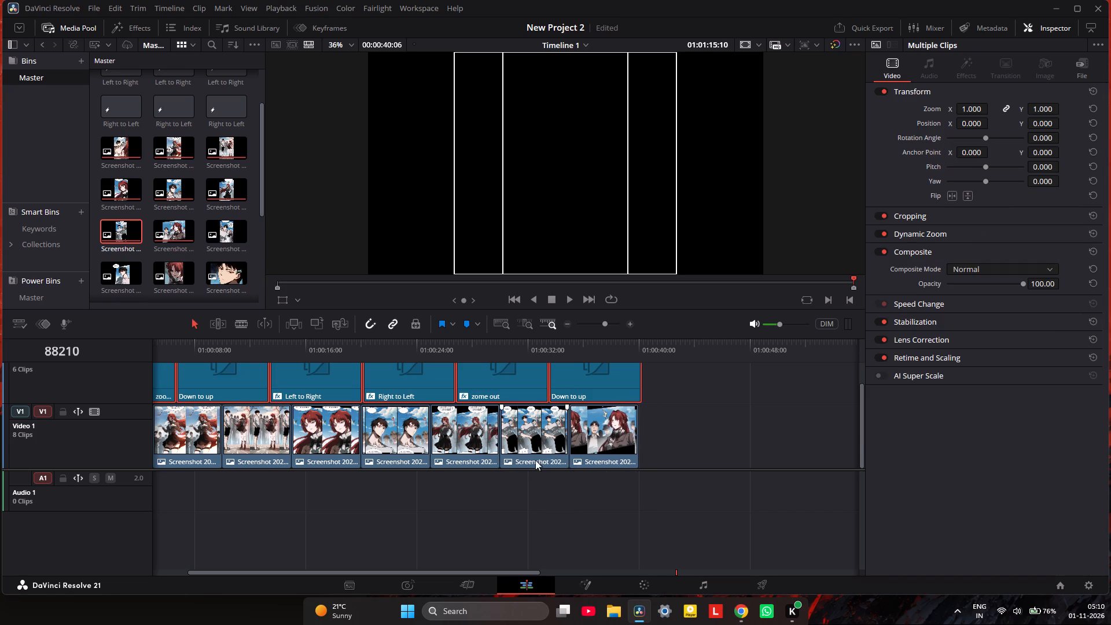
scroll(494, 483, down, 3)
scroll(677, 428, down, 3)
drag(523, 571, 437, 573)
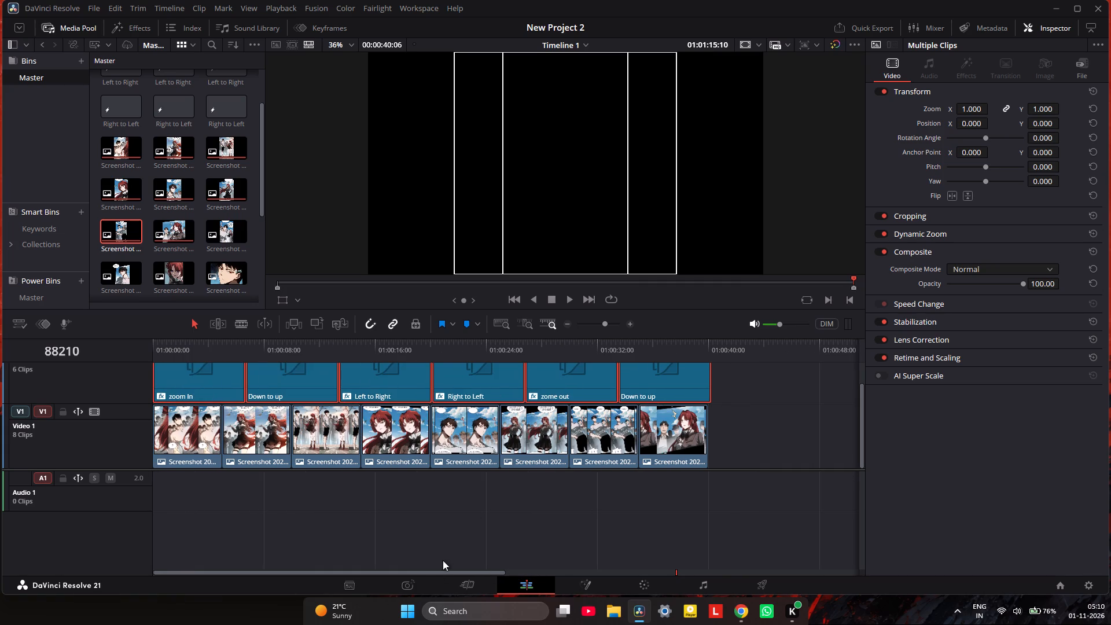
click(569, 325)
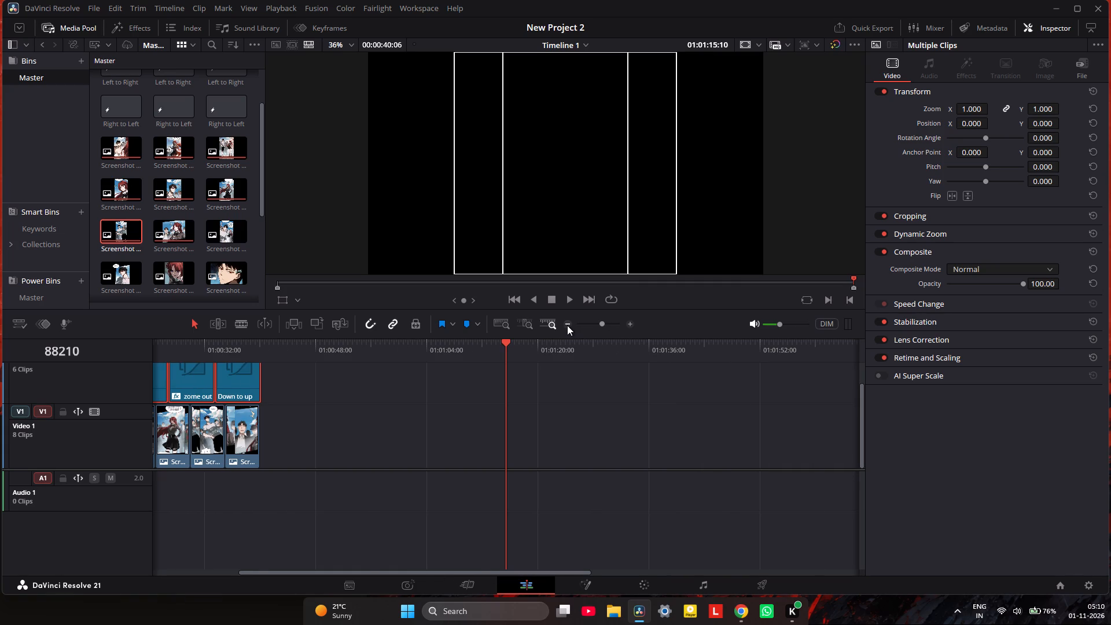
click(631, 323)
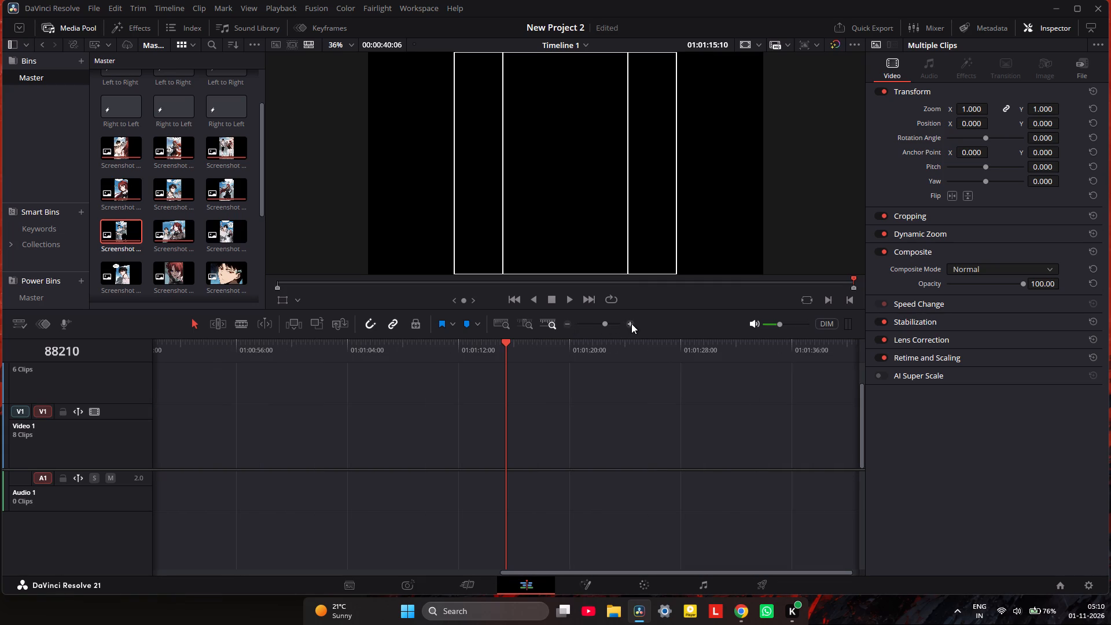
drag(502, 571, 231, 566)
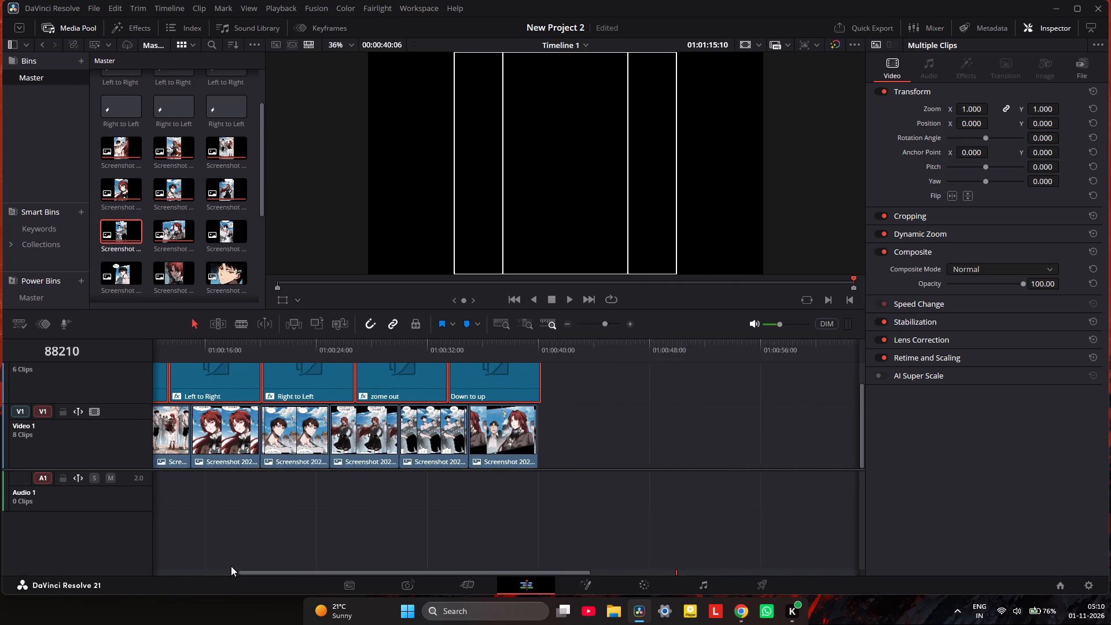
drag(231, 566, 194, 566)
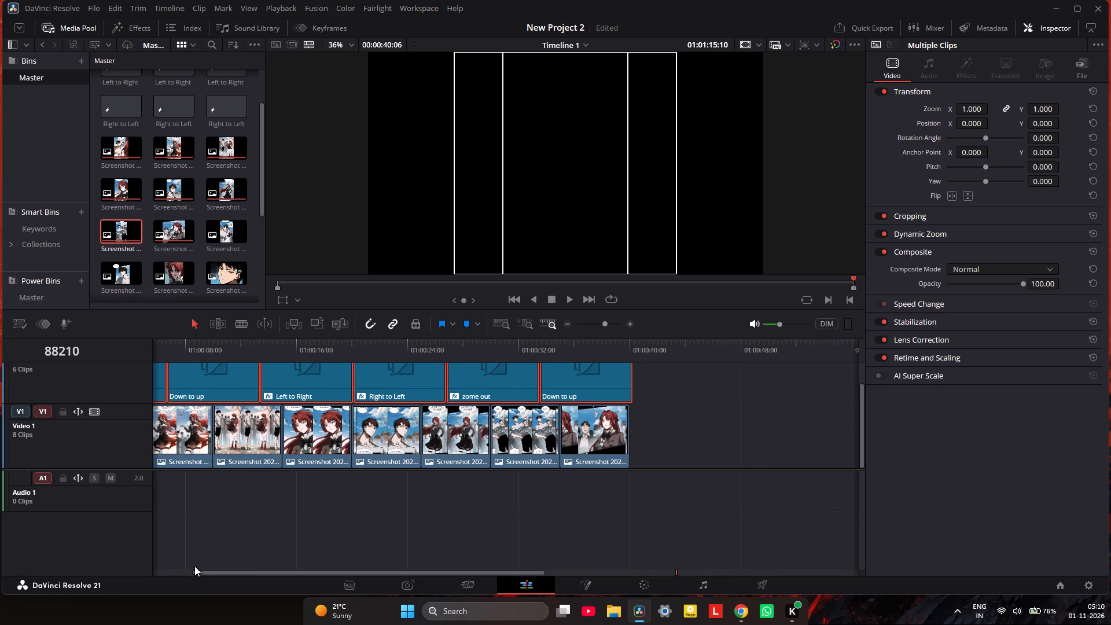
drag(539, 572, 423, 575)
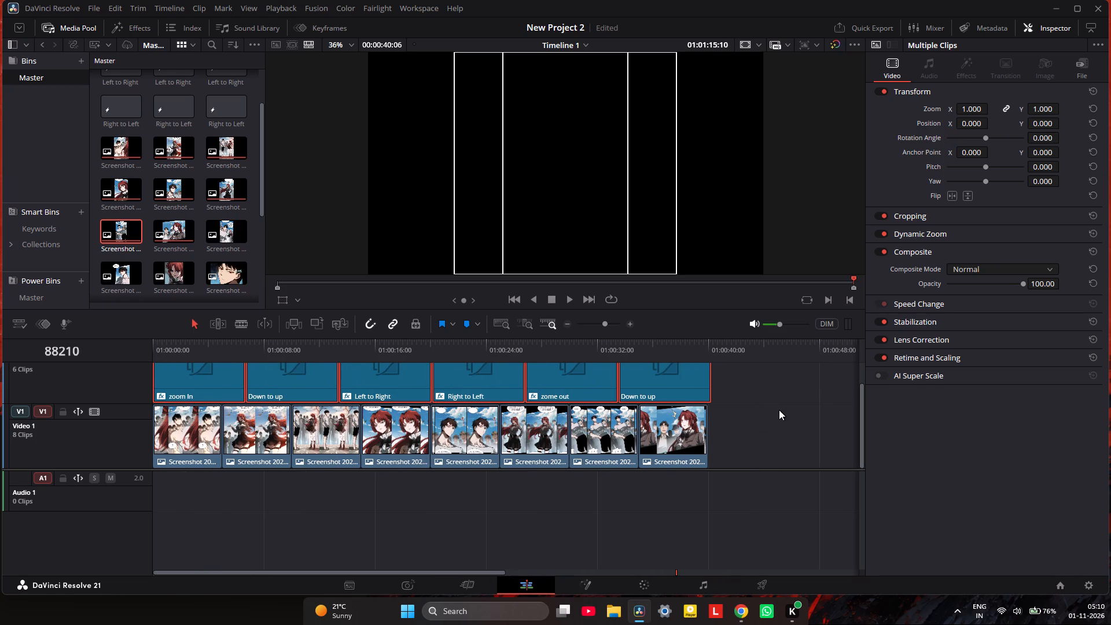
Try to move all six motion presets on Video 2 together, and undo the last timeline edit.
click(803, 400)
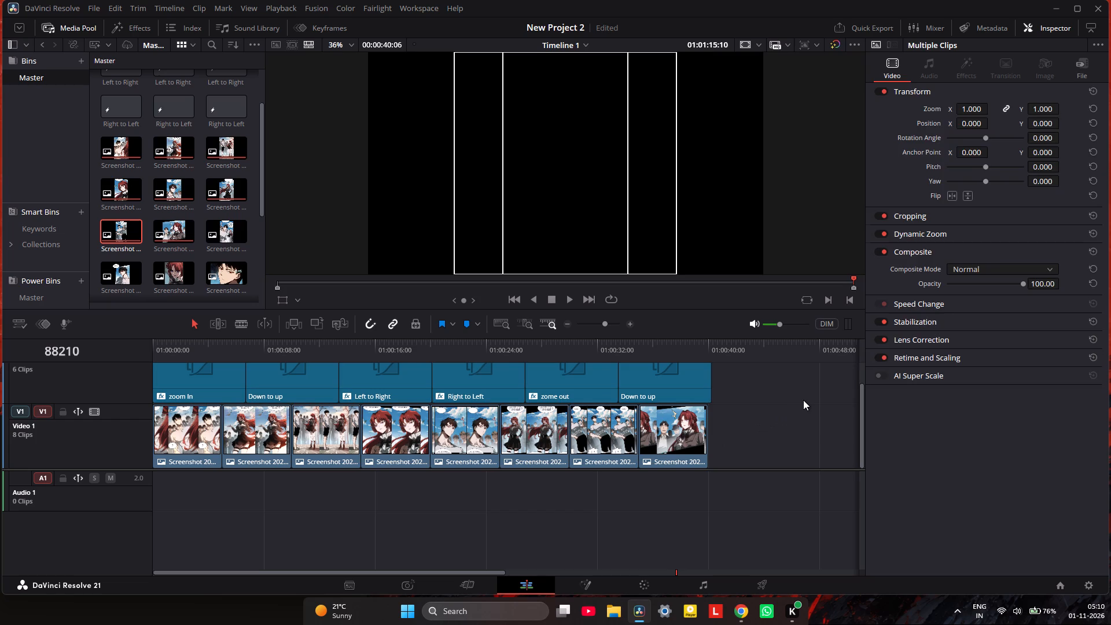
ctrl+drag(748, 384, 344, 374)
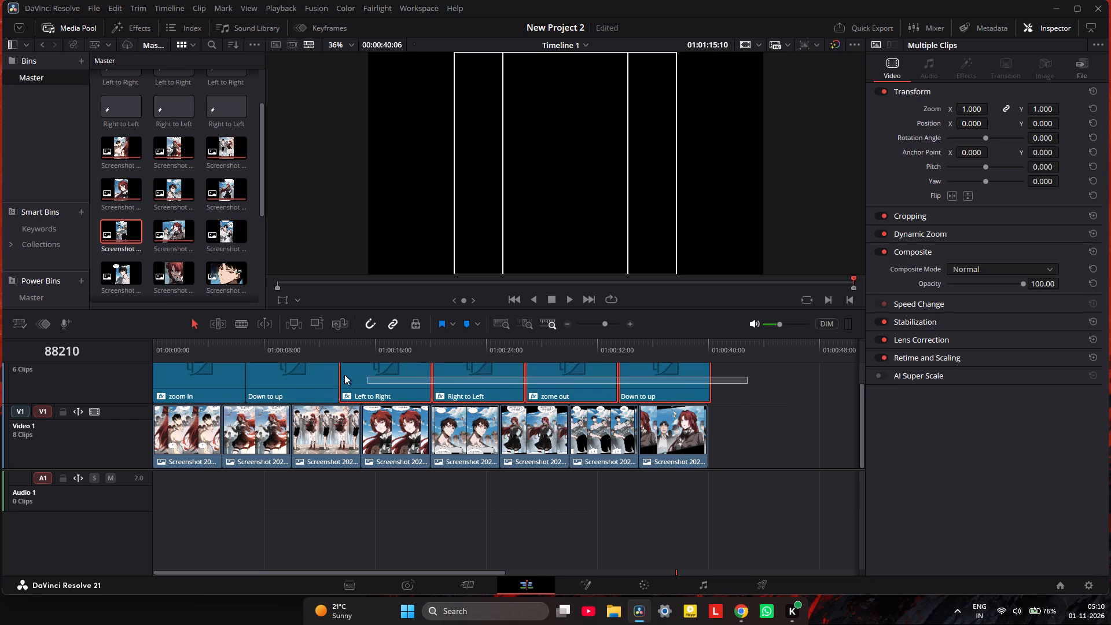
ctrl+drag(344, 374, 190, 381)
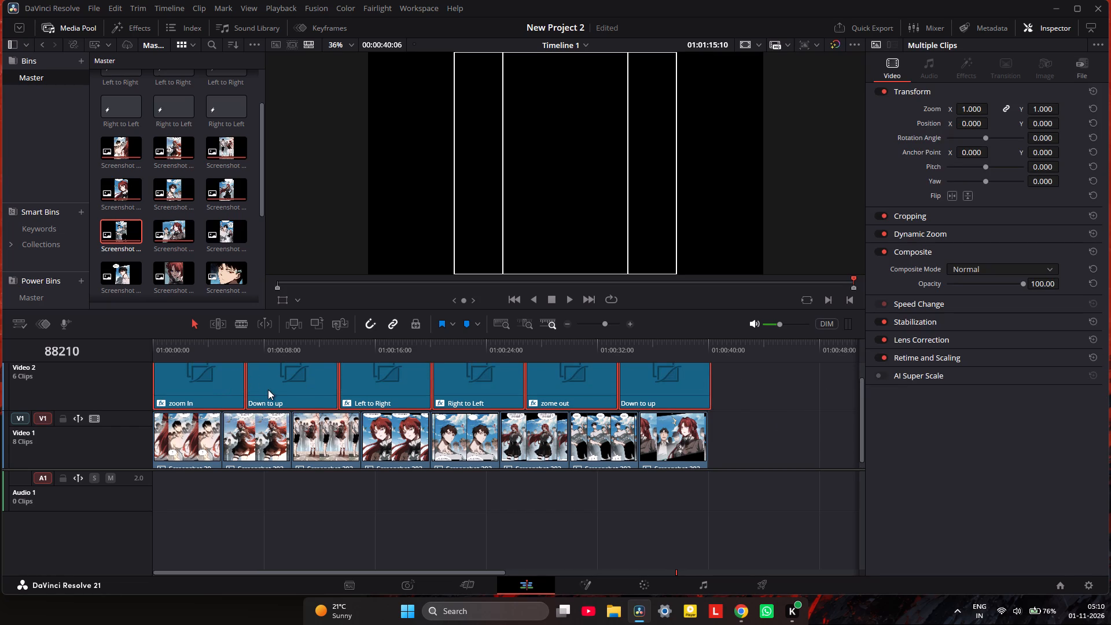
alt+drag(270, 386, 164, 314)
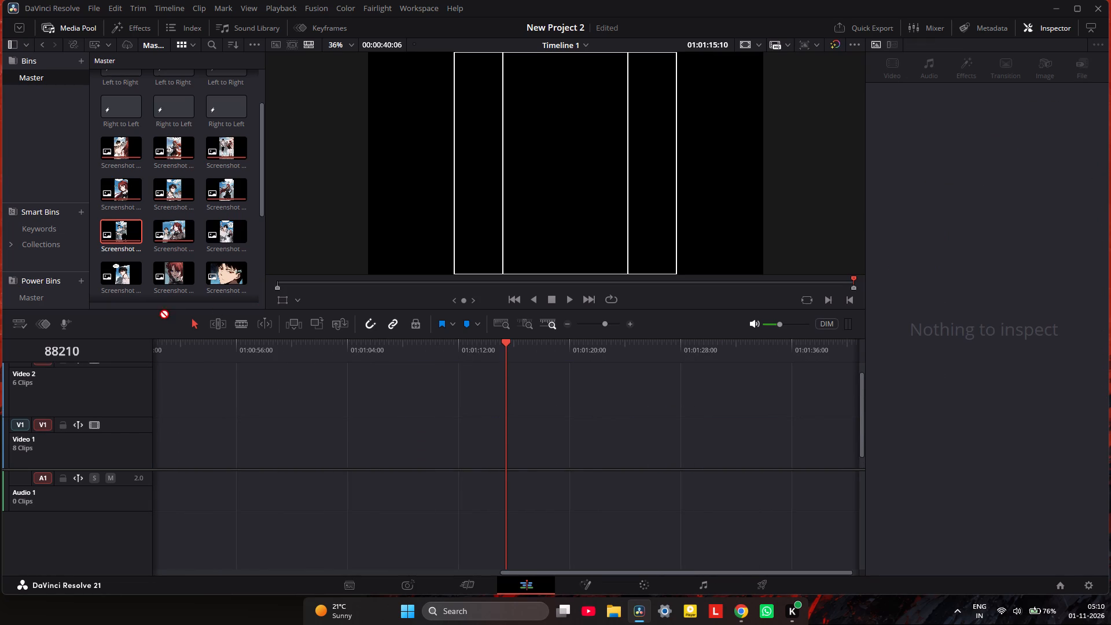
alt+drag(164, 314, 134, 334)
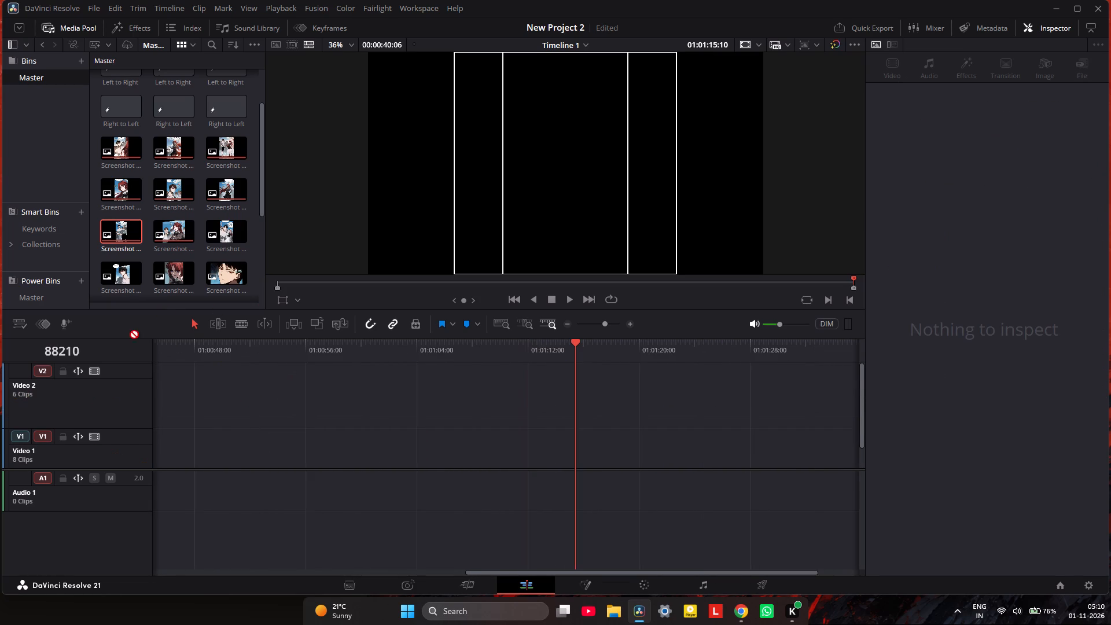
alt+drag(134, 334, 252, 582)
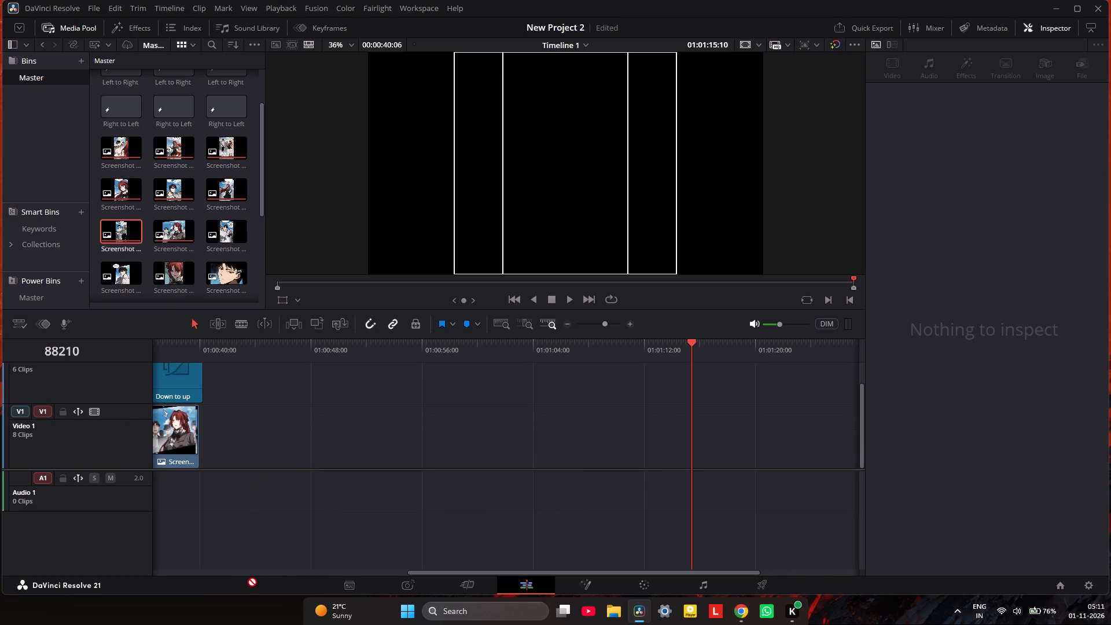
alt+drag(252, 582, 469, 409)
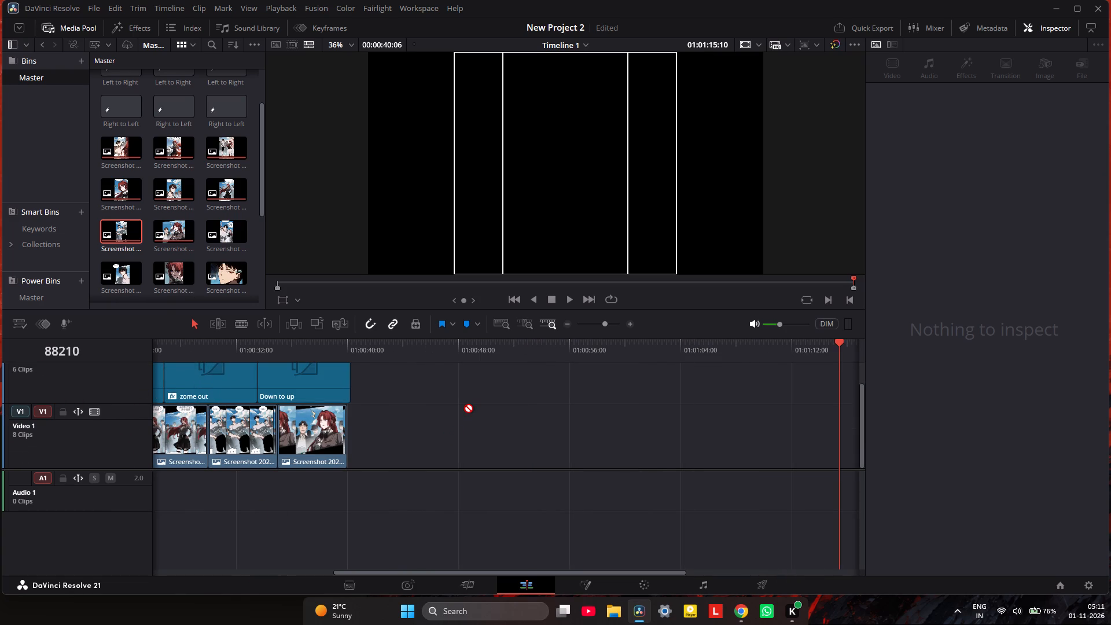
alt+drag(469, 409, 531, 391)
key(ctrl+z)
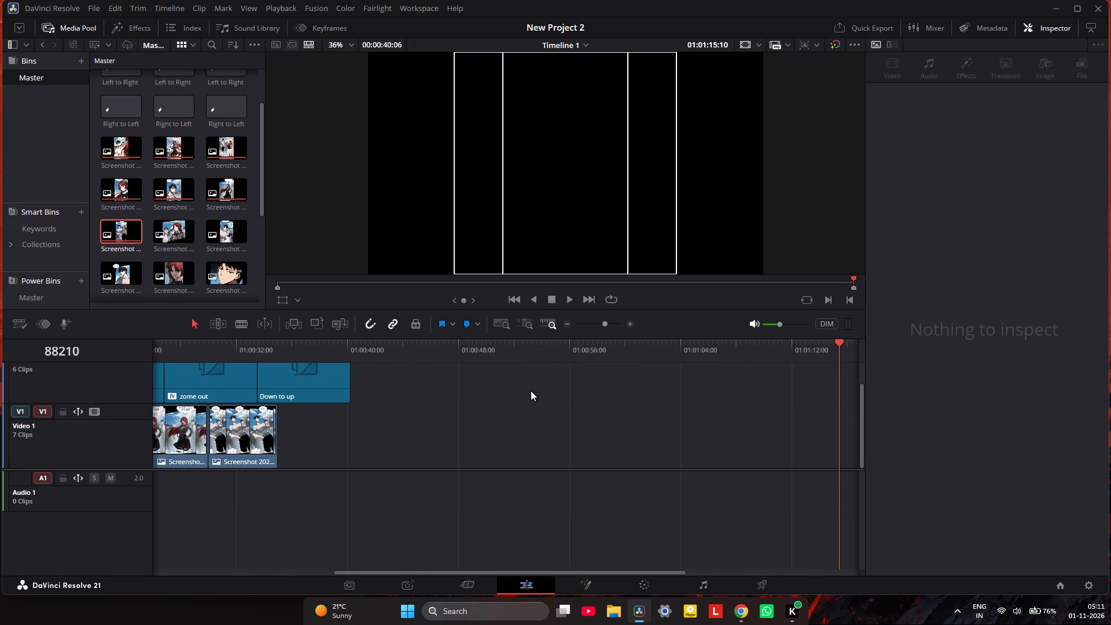
Enlarge the timeline area so Video 2 and Video 1 fit at full height, with the timeline's beginning in view.
scroll(381, 372, down, 2)
drag(435, 568, 355, 573)
drag(471, 337, 483, 253)
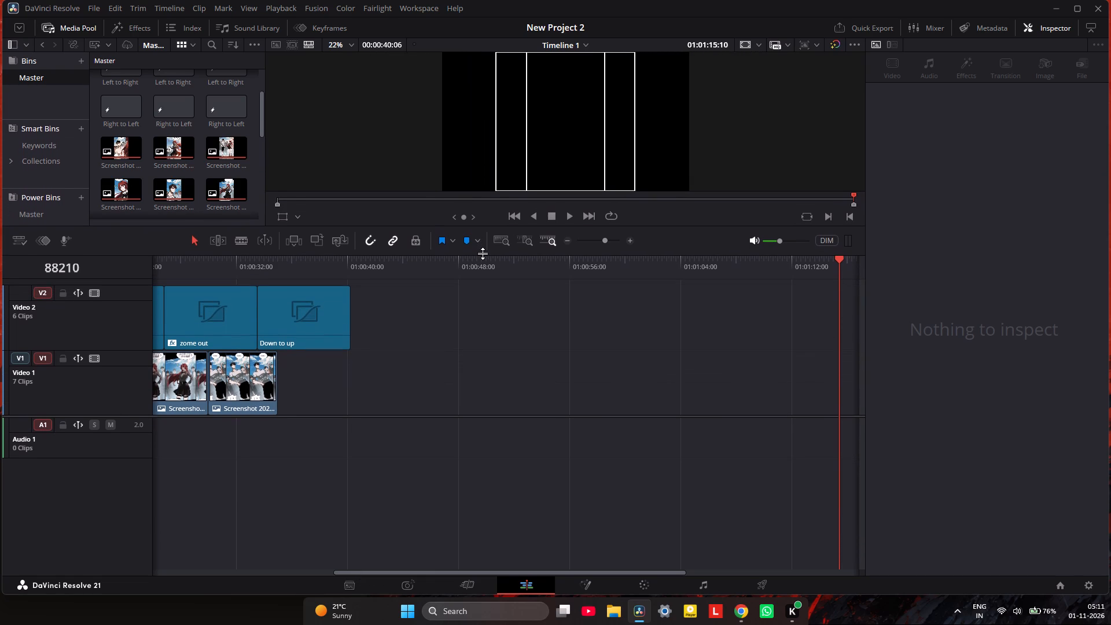
drag(483, 253, 483, 266)
drag(412, 571, 186, 569)
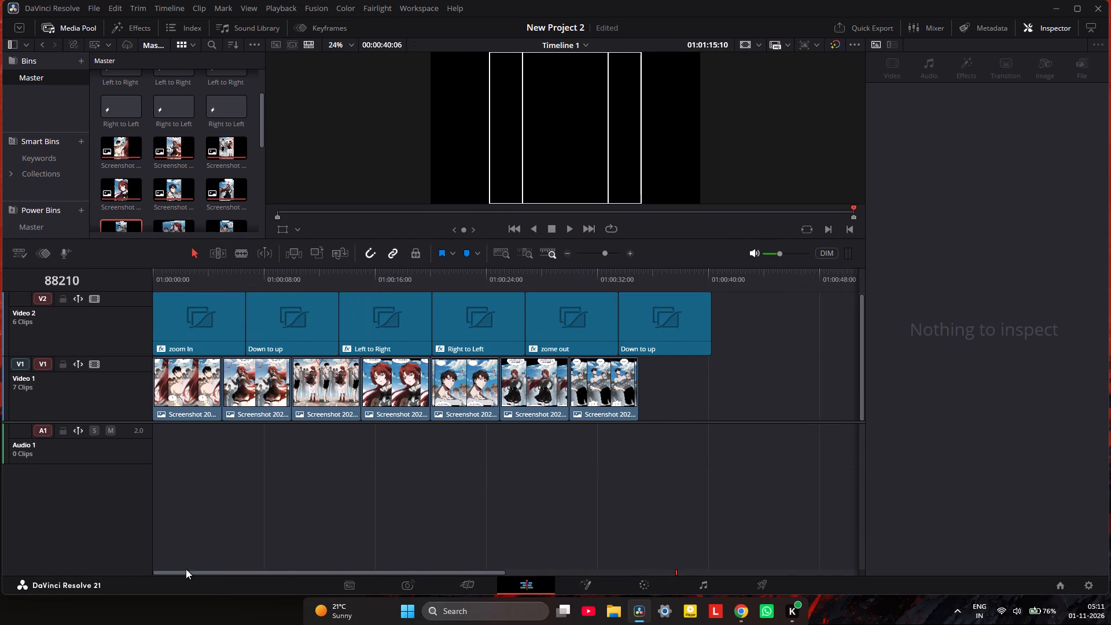
drag(186, 569, 115, 571)
Add the eighth and ninth panel screenshots to Video 1 in bin order, directly after the seventh and without gaps.
scroll(256, 202, down, 1)
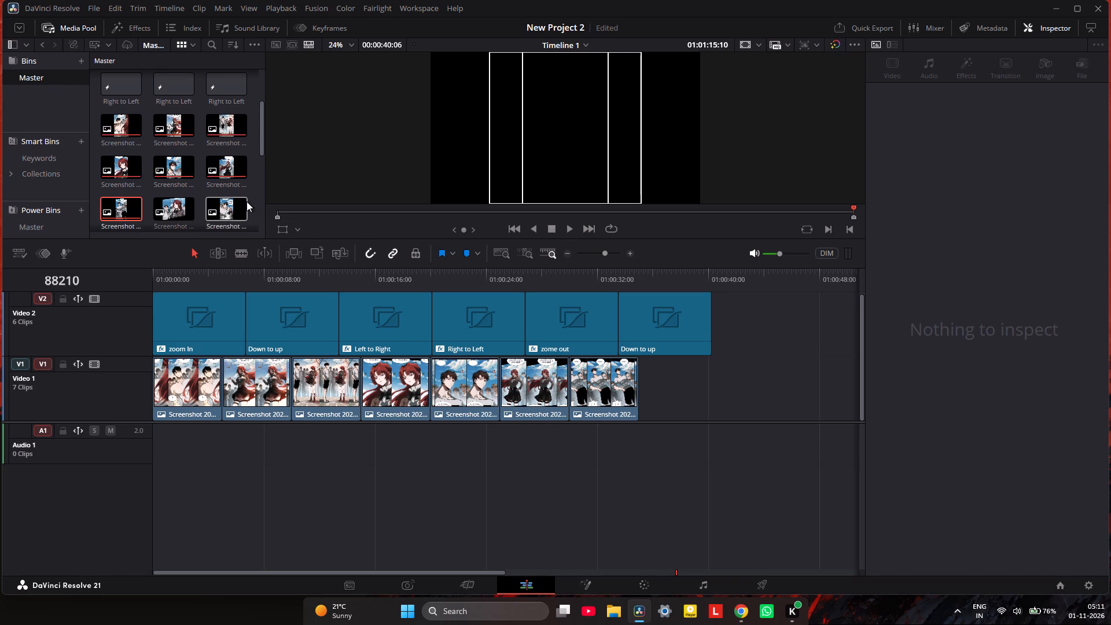
scroll(233, 196, down, 6)
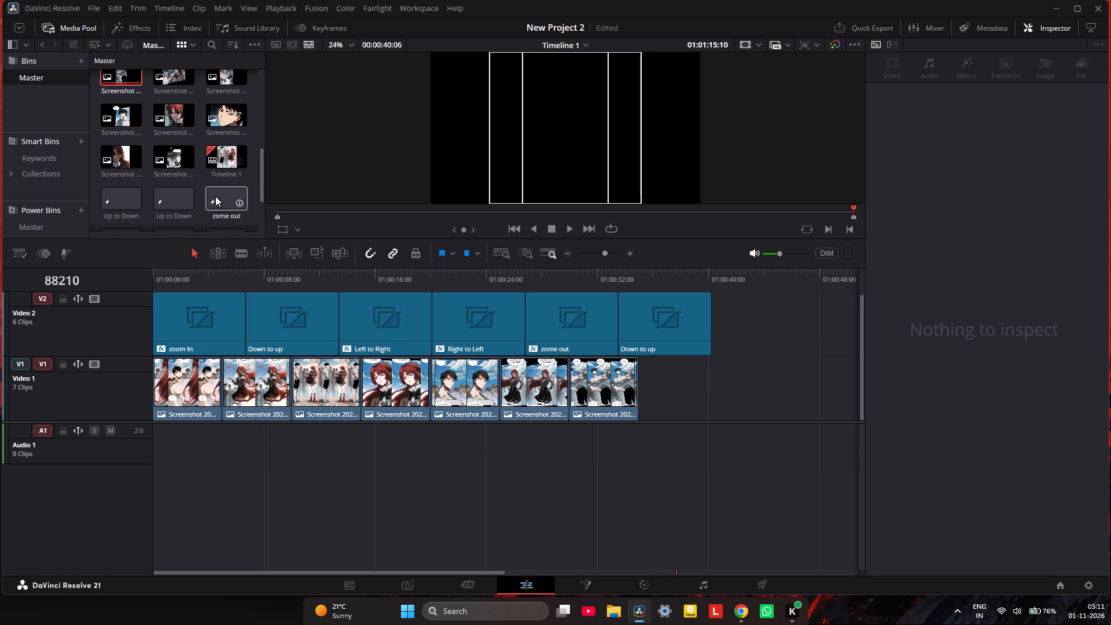
scroll(164, 163, up, 2)
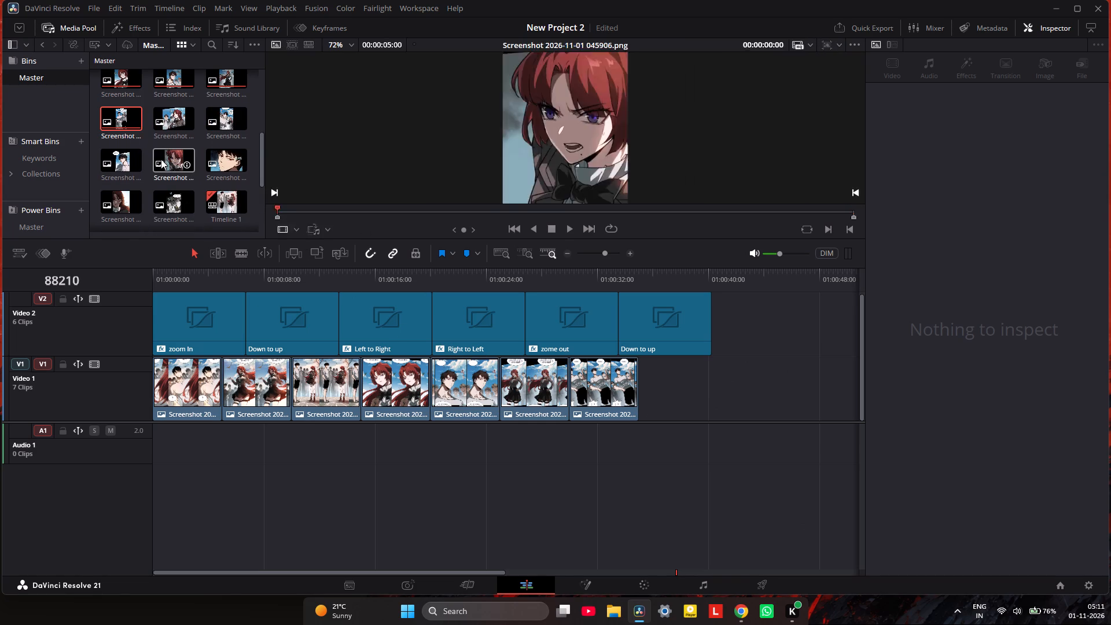
drag(162, 121, 486, 305)
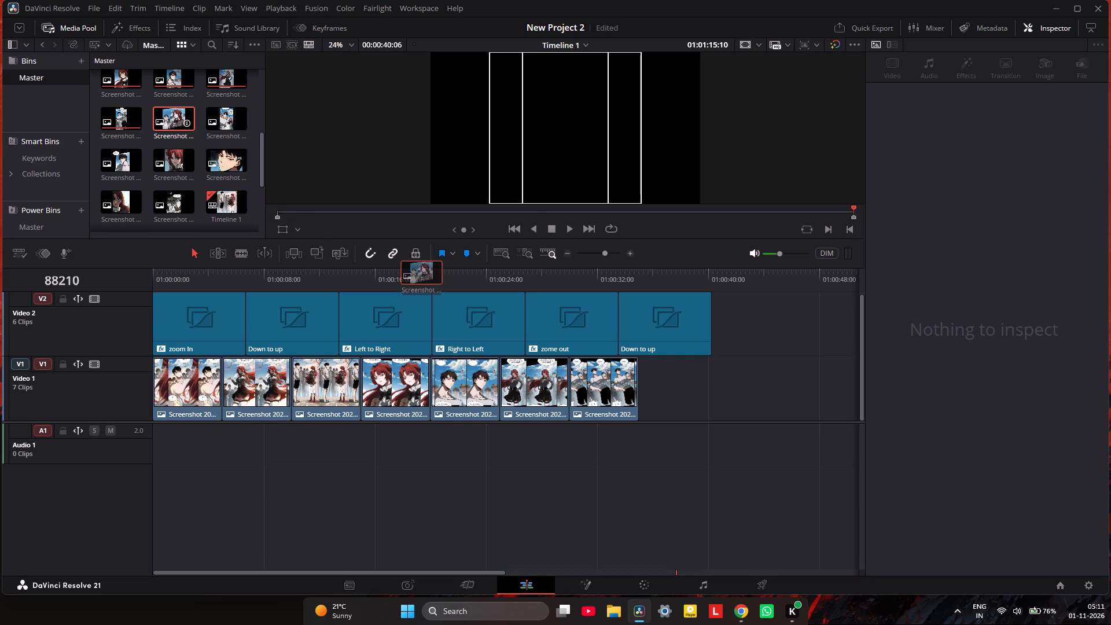
drag(486, 305, 637, 421)
drag(231, 117, 712, 416)
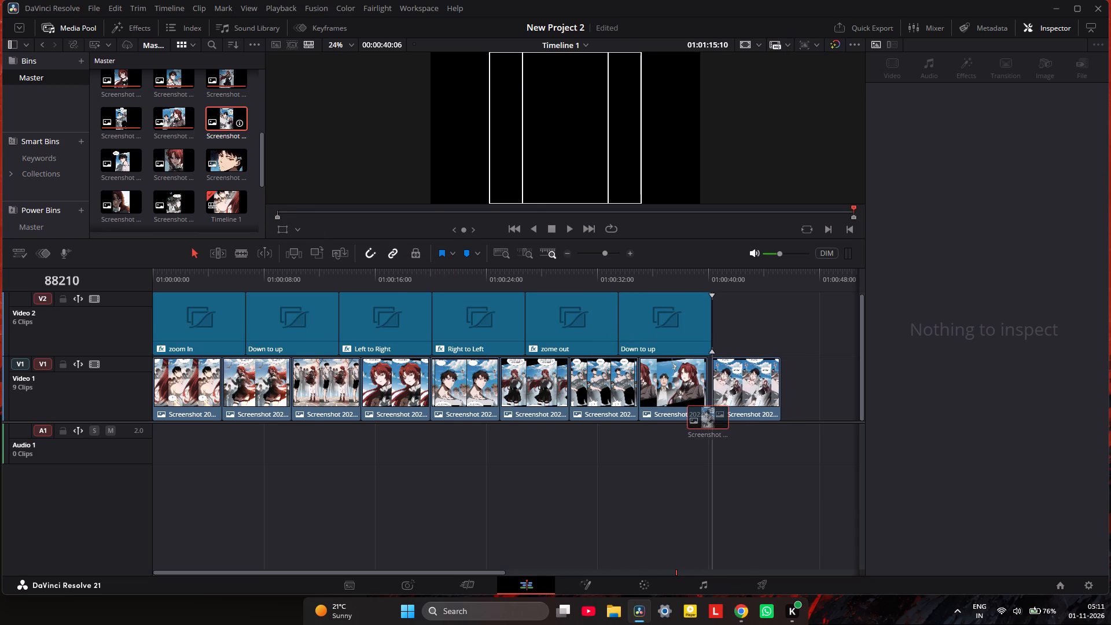
drag(712, 416, 705, 419)
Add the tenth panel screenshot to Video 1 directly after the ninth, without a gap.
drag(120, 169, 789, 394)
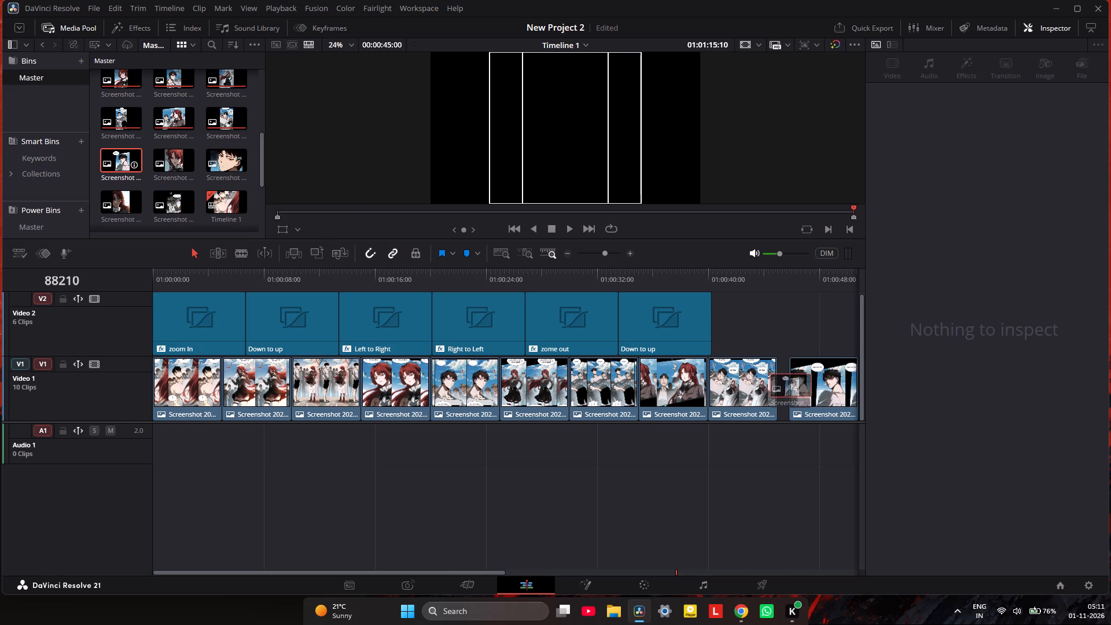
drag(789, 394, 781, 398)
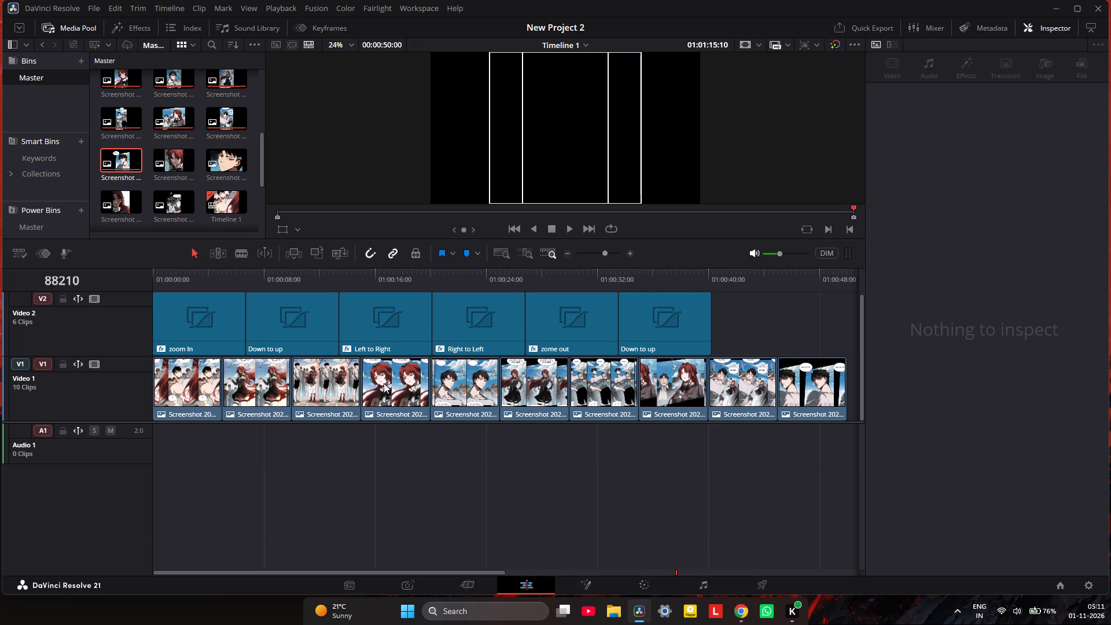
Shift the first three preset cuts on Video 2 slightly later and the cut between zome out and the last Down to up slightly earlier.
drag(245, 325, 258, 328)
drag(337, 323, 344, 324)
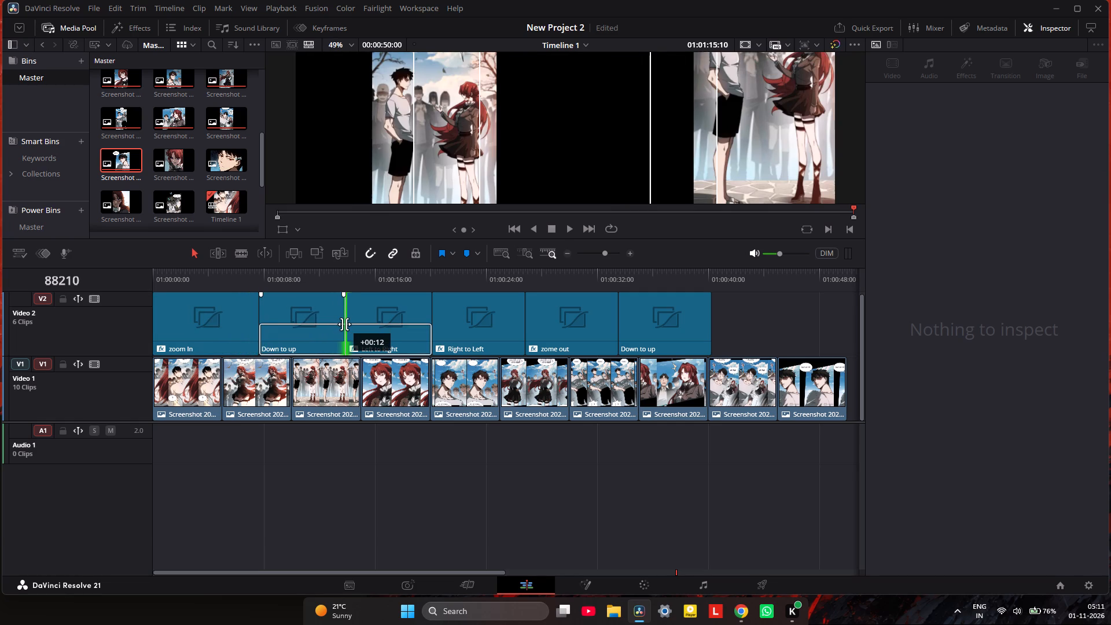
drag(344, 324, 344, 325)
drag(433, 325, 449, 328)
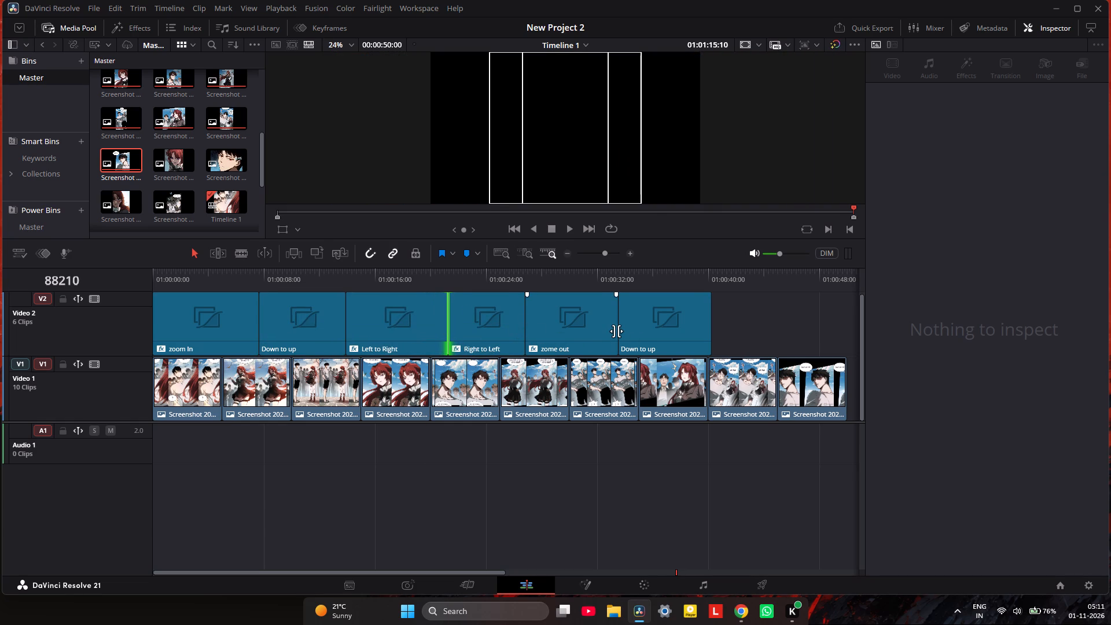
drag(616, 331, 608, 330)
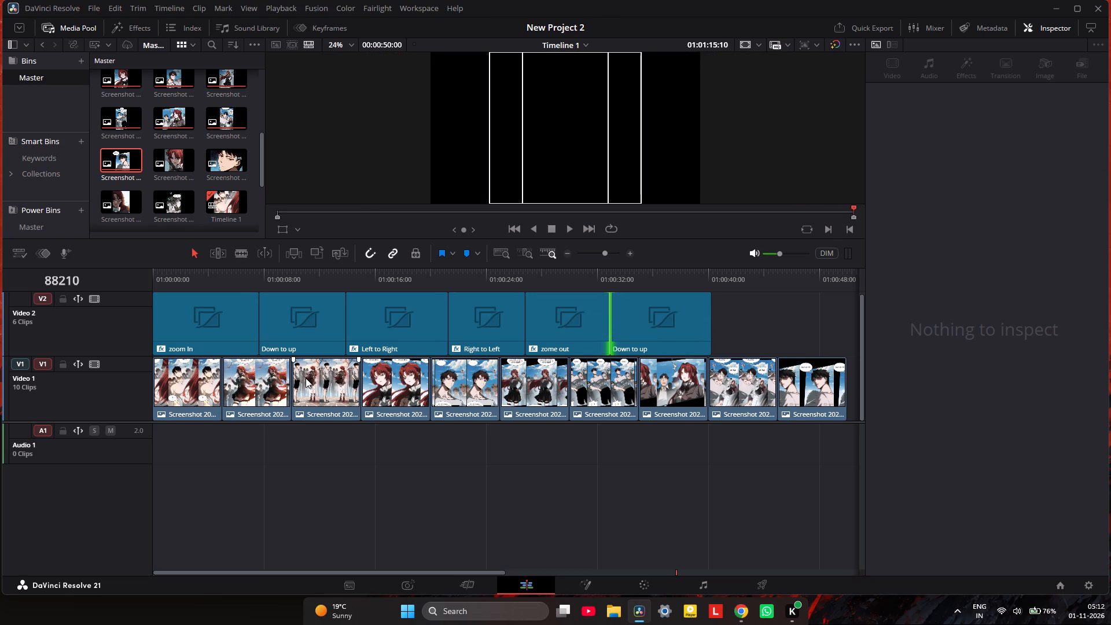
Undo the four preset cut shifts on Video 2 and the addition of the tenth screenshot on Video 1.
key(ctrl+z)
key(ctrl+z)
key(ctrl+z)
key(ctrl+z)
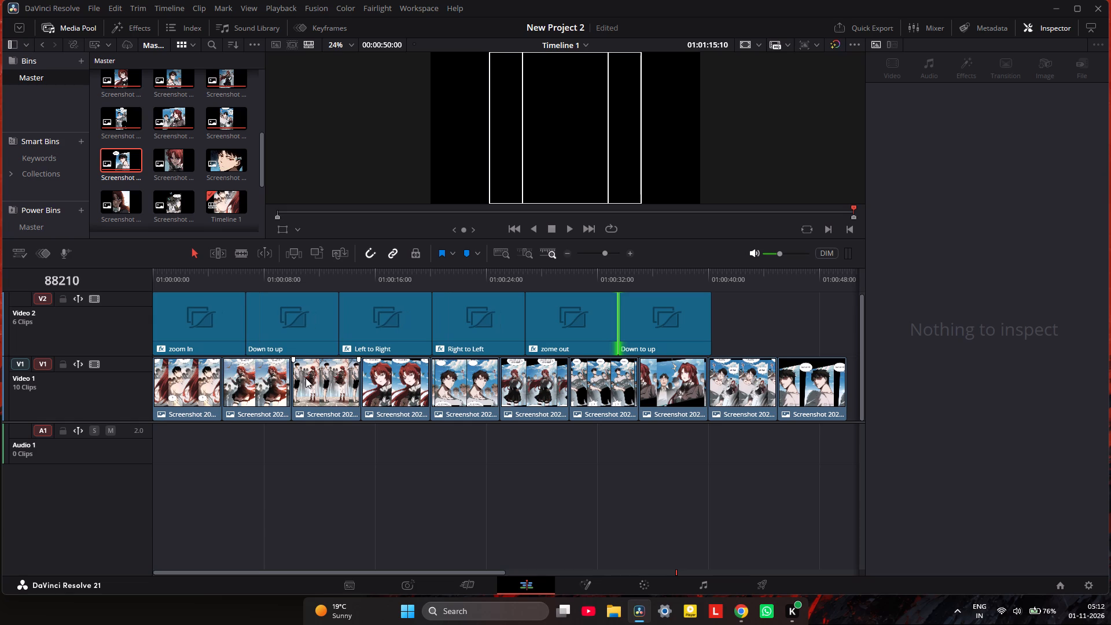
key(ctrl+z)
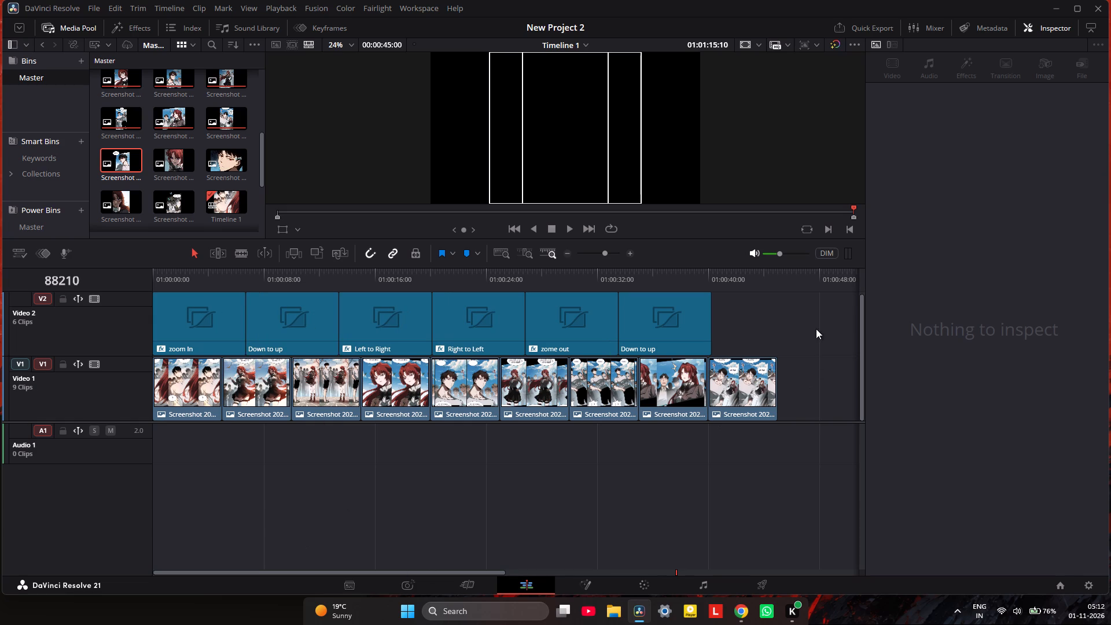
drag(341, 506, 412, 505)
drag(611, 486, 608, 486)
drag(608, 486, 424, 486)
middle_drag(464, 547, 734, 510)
Play the timeline from its start to preview the panel screenshots with the presets above them.
key(space)
drag(780, 278, 0, 306)
key(space)
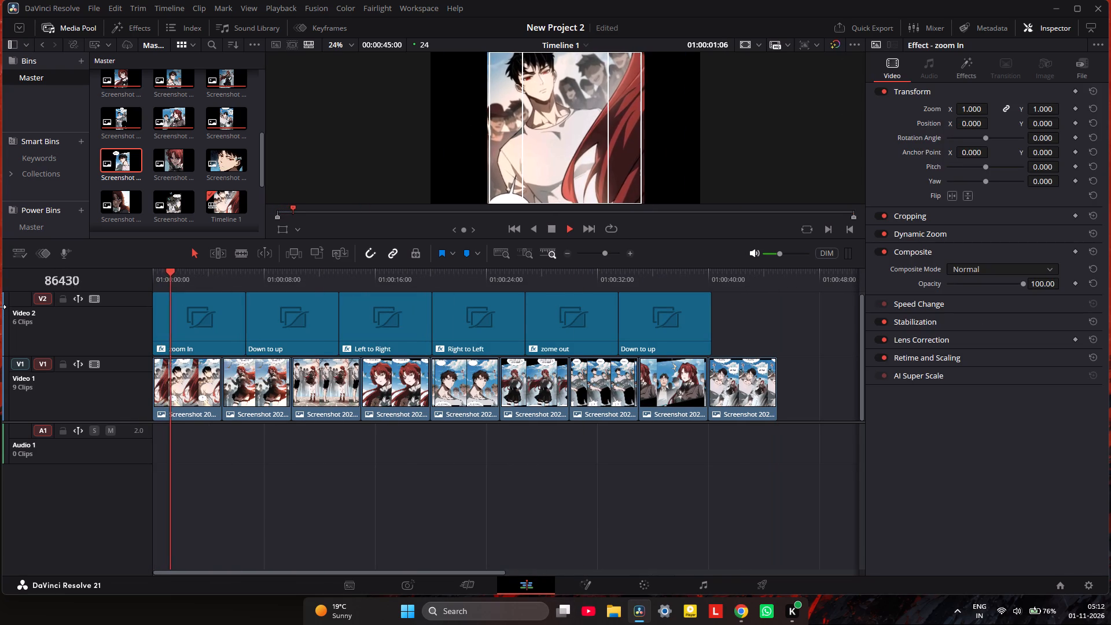
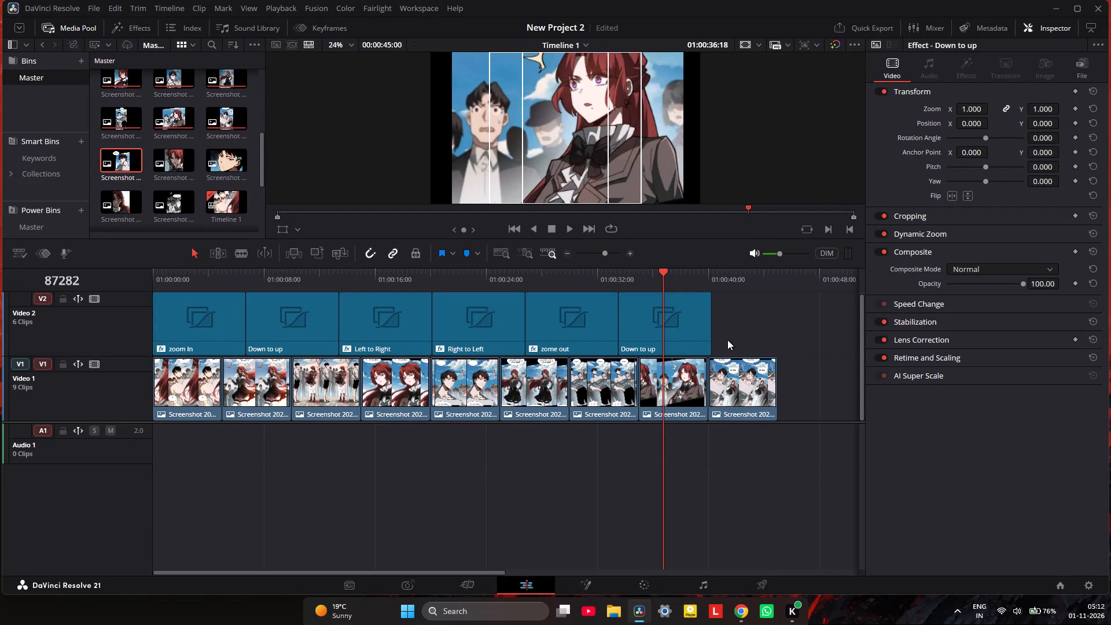
Extend the end of the last Down to up preset on Video 2 by about 22 frames and play that section.
drag(712, 334, 724, 336)
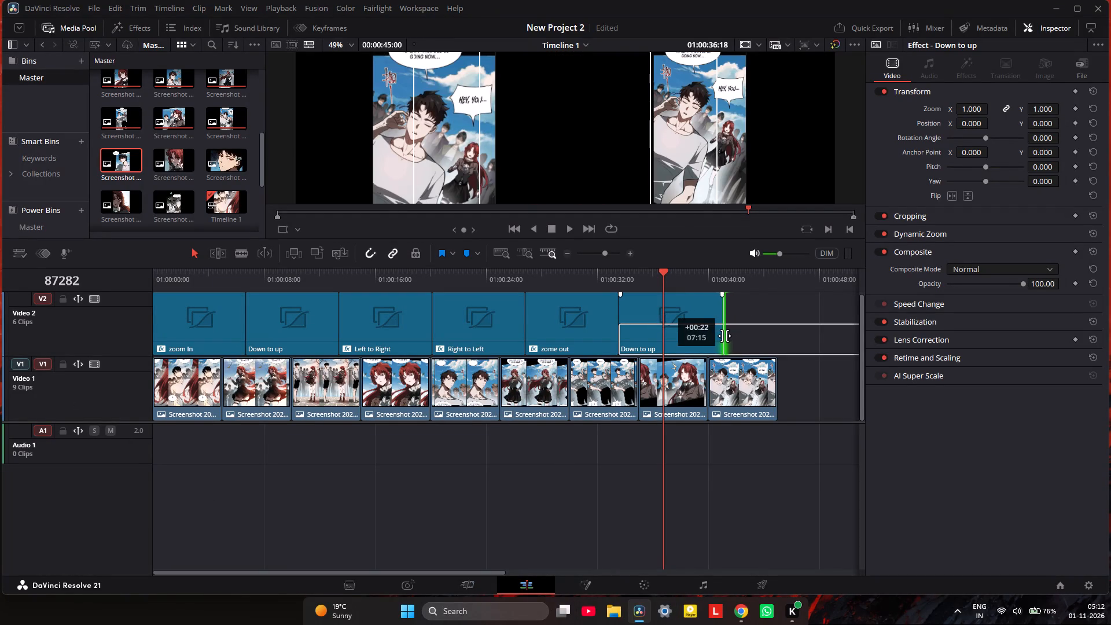
drag(724, 336, 725, 336)
key(space)
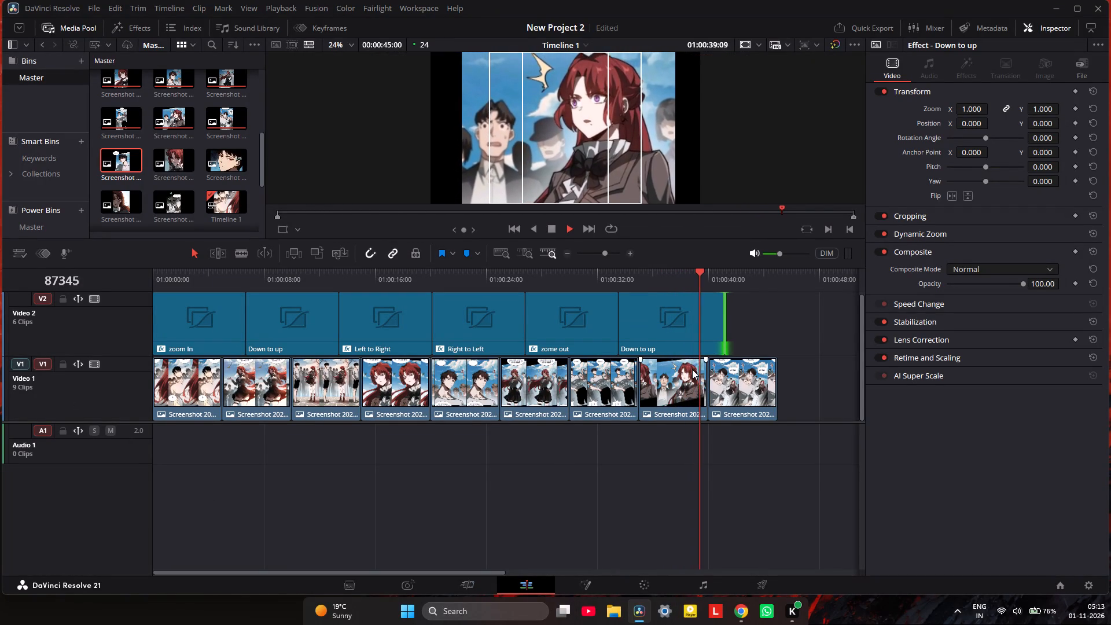
key(space)
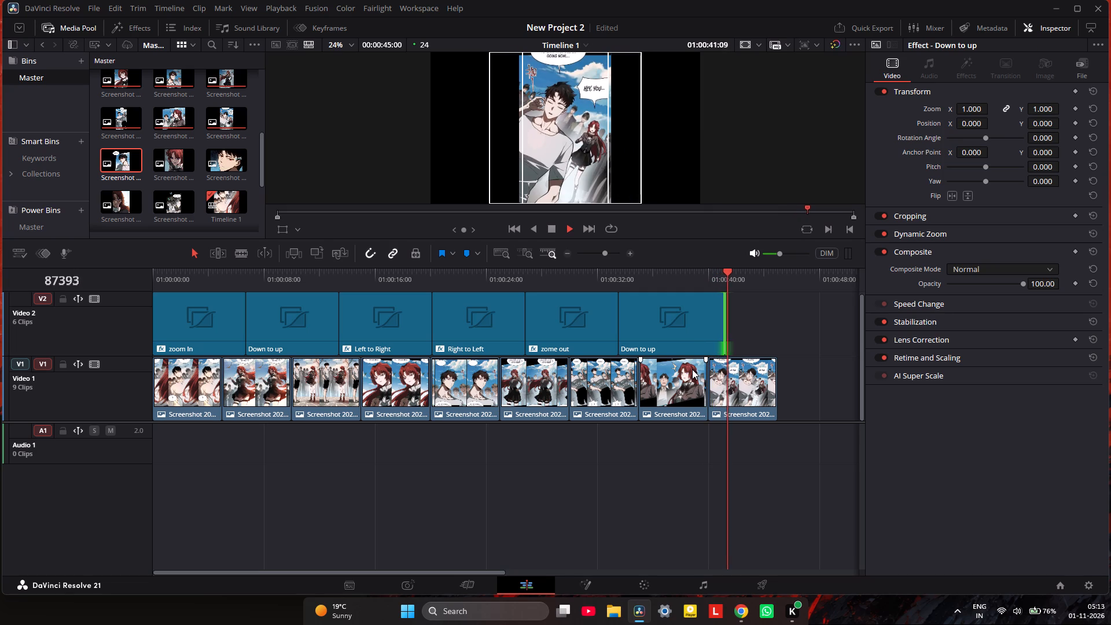
Delete all the panel screenshots from Video 1, keeping the presets on Video 2.
drag(800, 389, 155, 395)
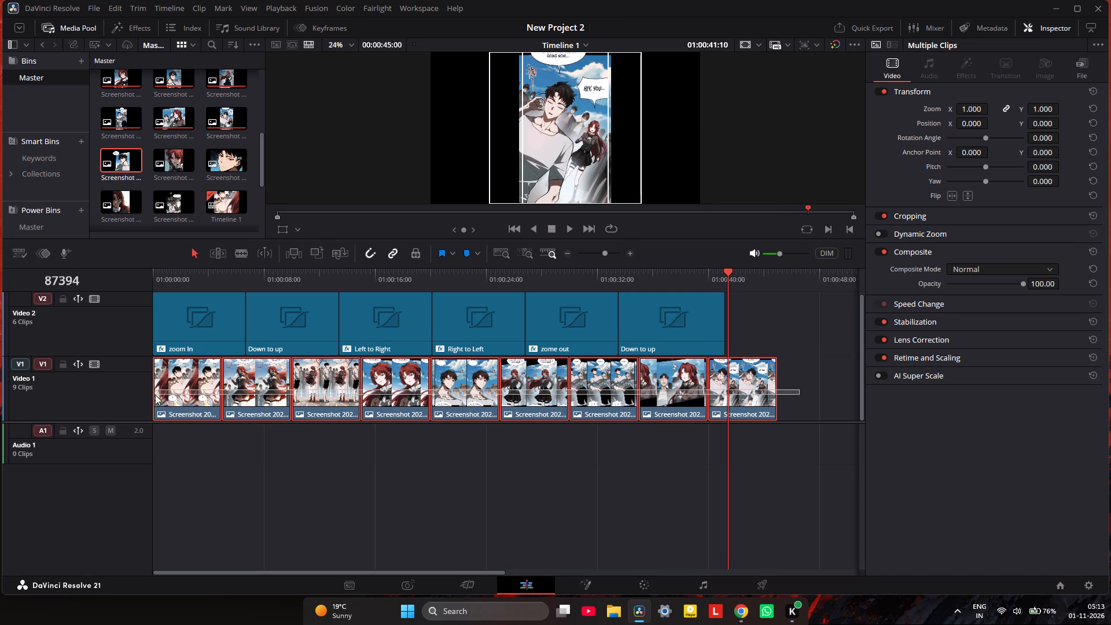
drag(155, 395, 152, 395)
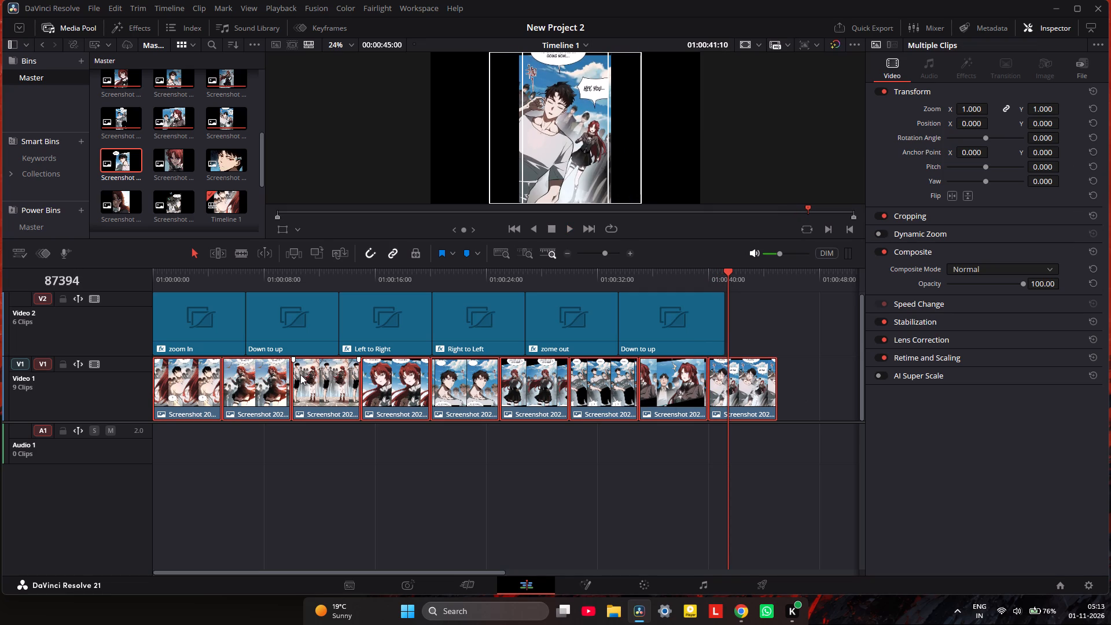
key(BackSpace)
scroll(255, 293, up, 8)
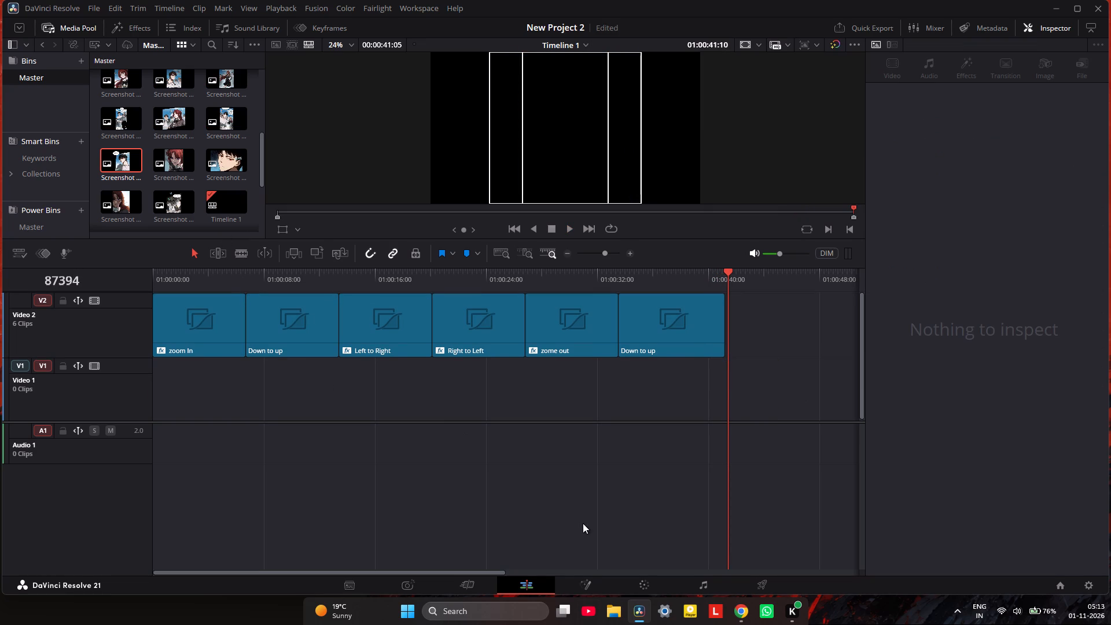
click(616, 621)
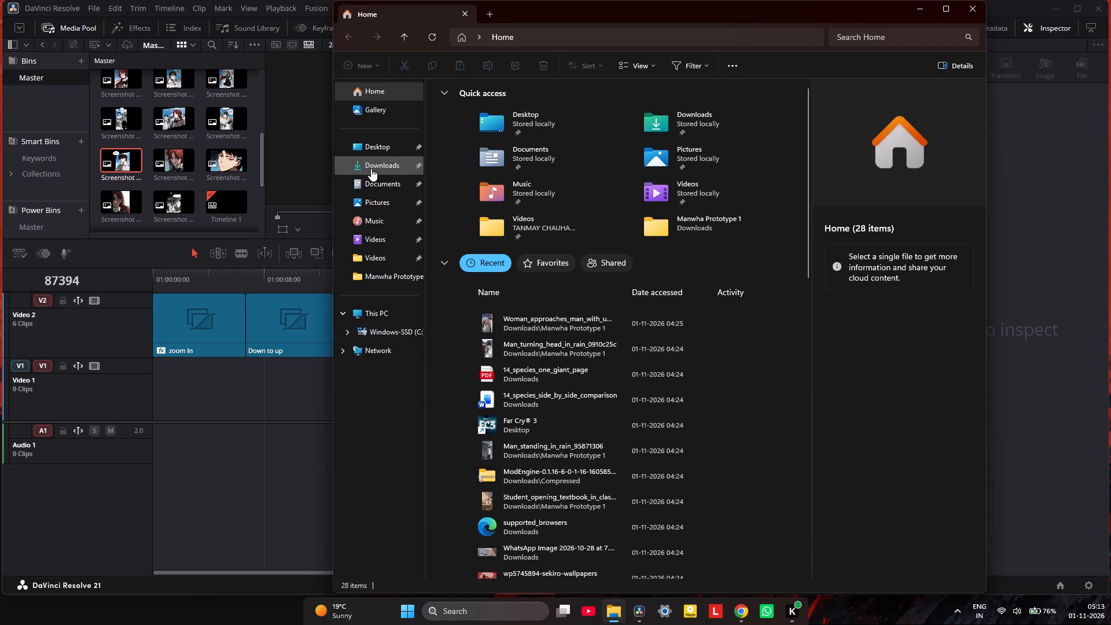
click(371, 166)
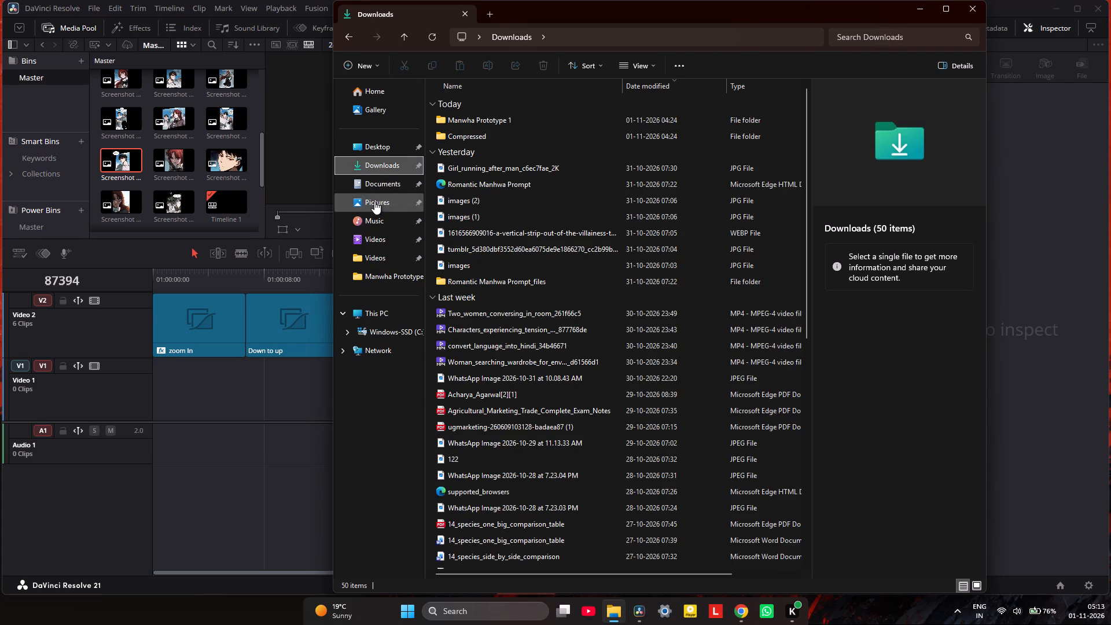
click(374, 198)
double_click(518, 124)
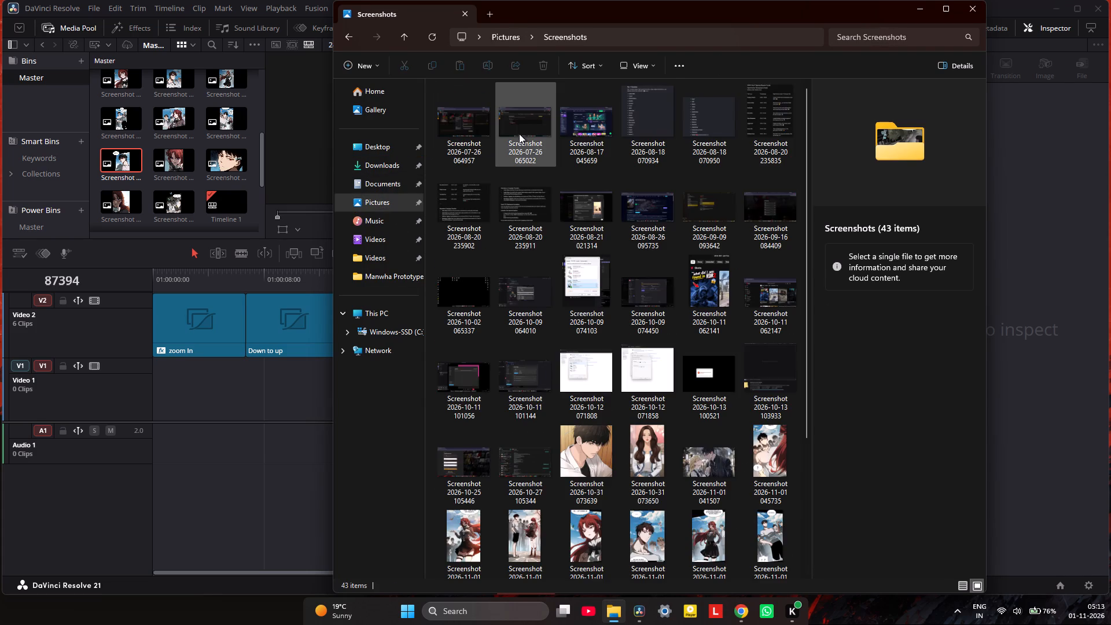
scroll(520, 136, down, 11)
drag(529, 548, 583, 315)
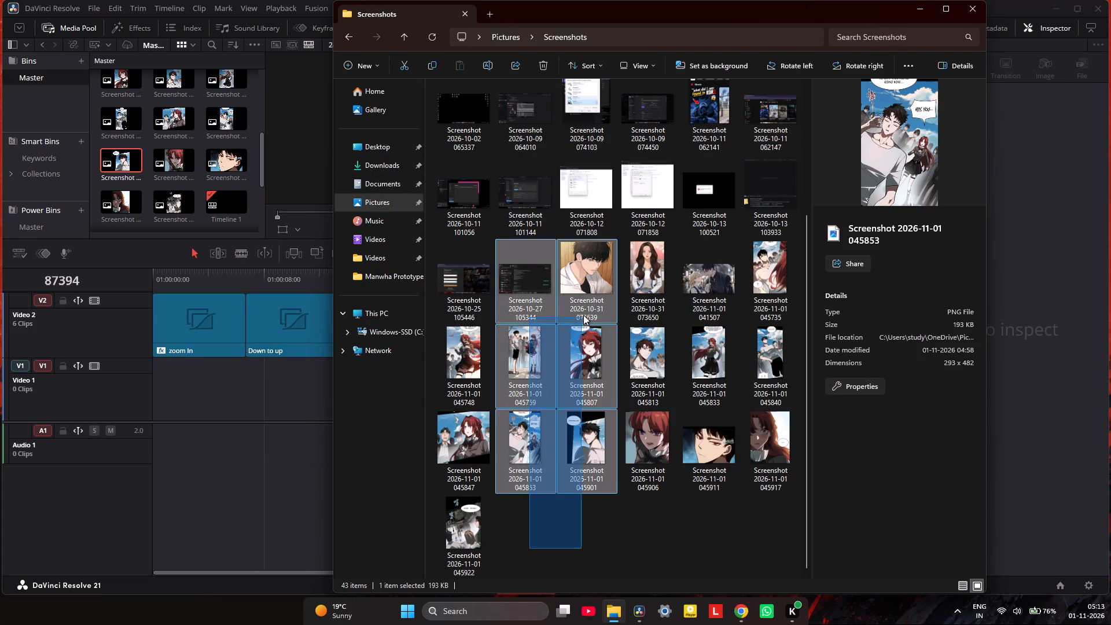
drag(583, 315, 575, 350)
click(534, 562)
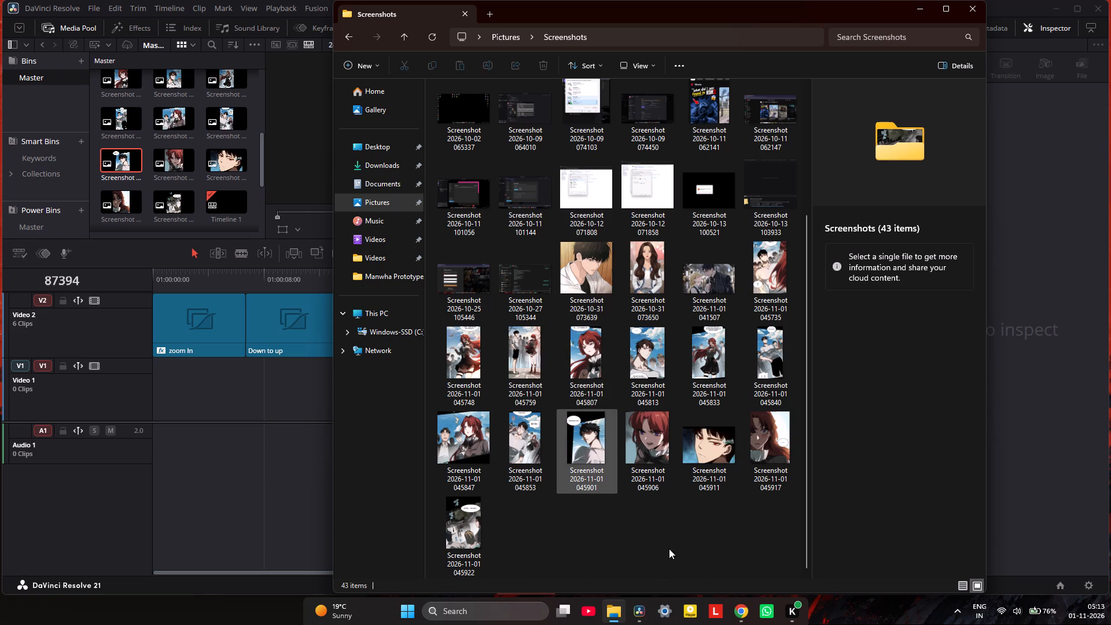
drag(793, 564, 509, 323)
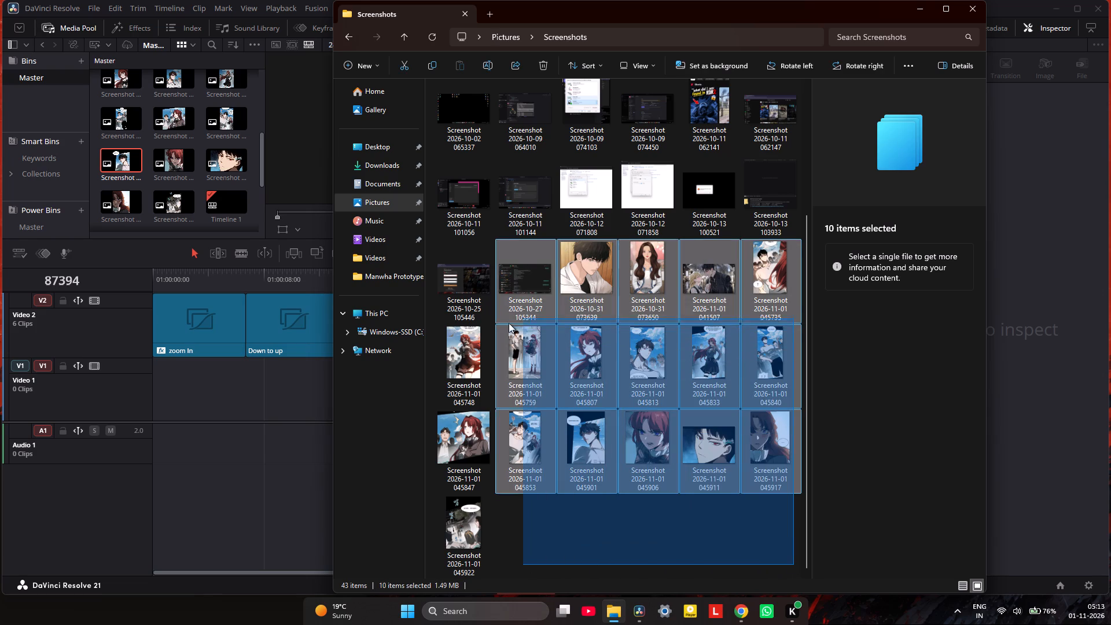
drag(509, 323, 465, 334)
key(Delete)
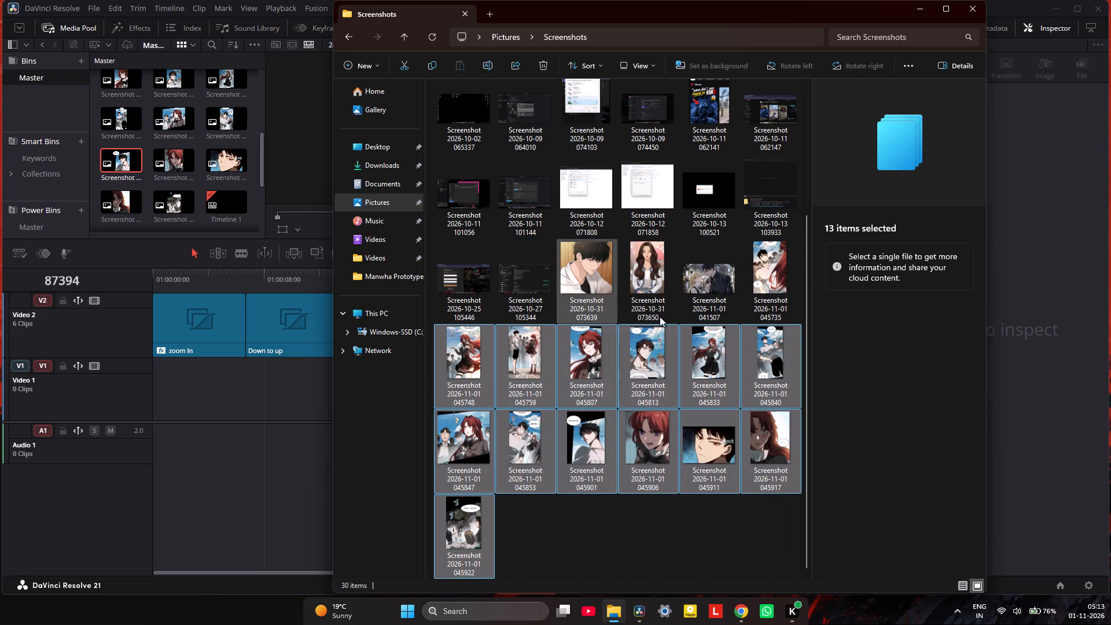
drag(582, 498, 763, 431)
key(Delete)
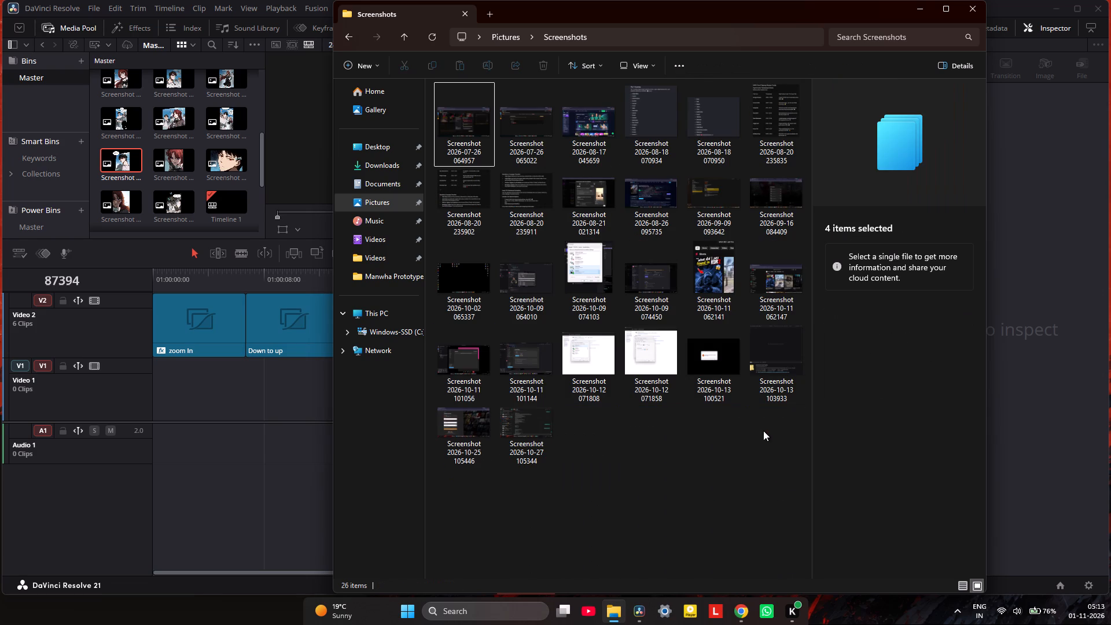
Create a folder with the default name New folder inside Screenshots.
click(362, 64)
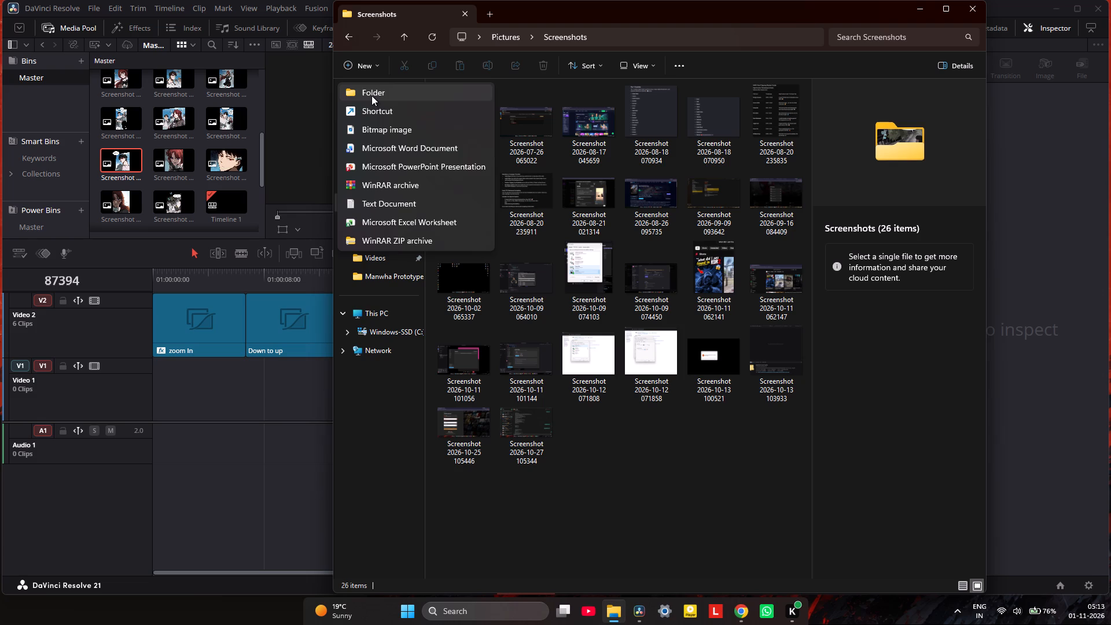
click(371, 94)
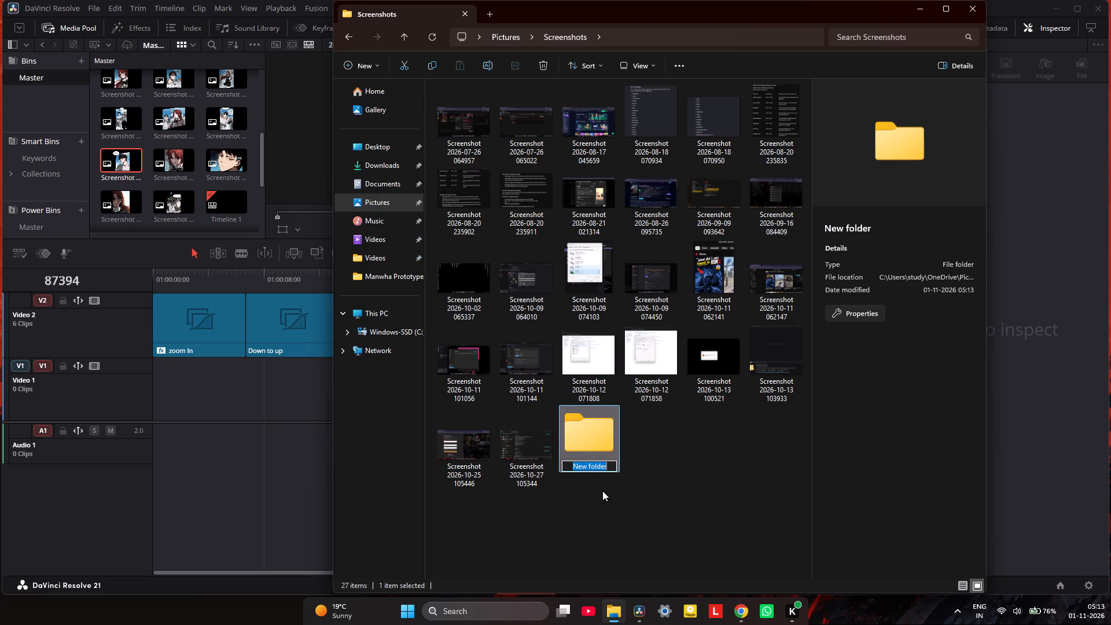
click(601, 498)
Move all the remaining screenshots into New folder and close File Explorer.
drag(445, 534, 707, 201)
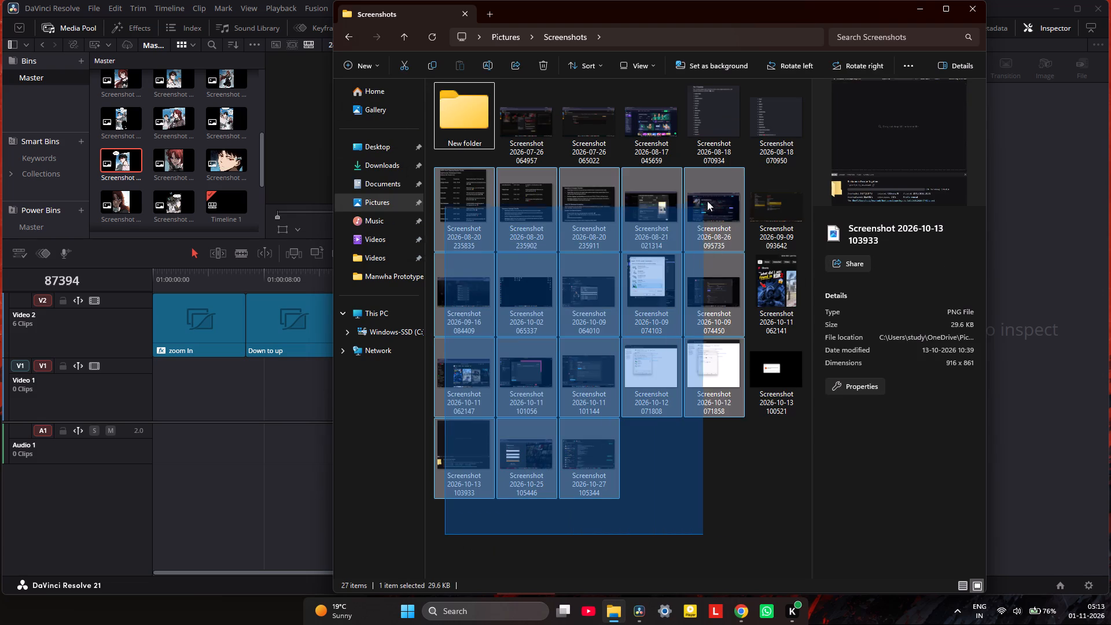
drag(707, 201, 752, 153)
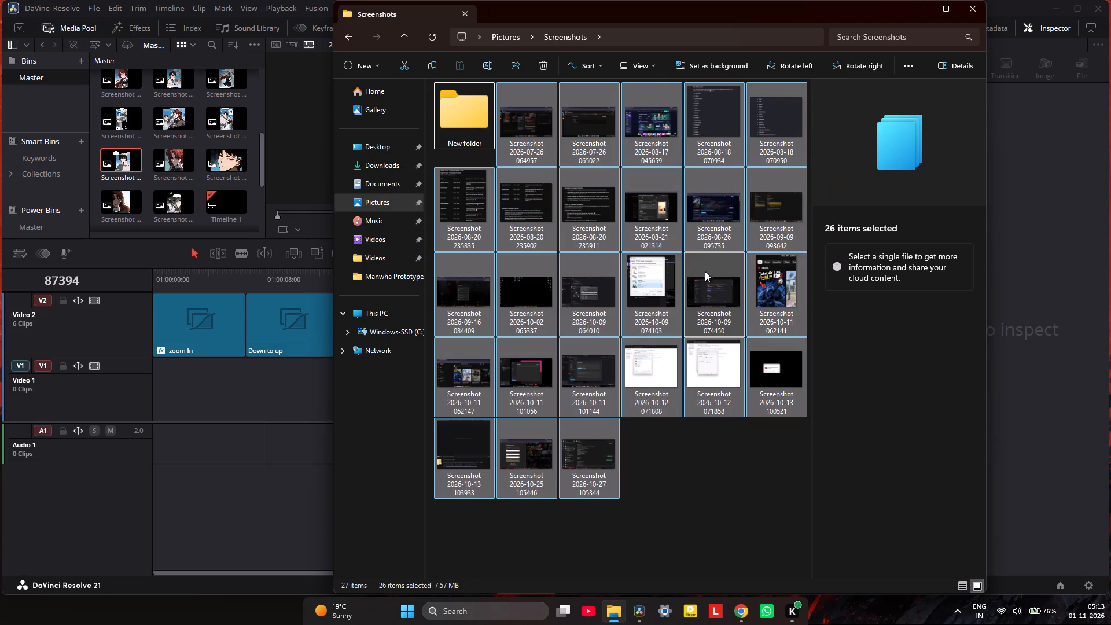
drag(705, 280, 459, 108)
click(530, 260)
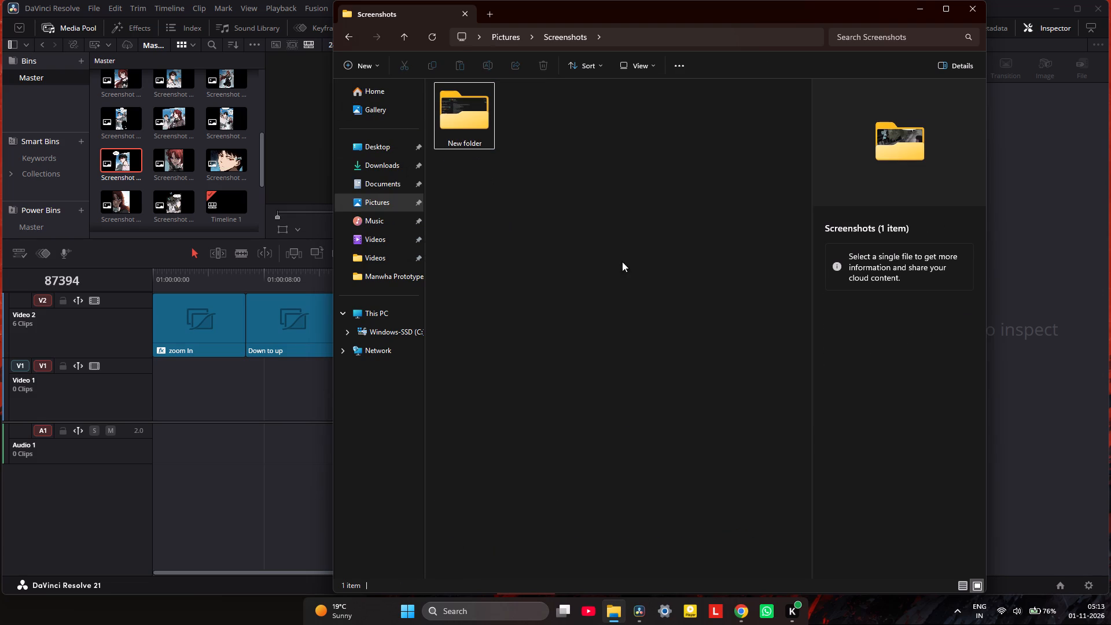
click(637, 325)
click(965, 12)
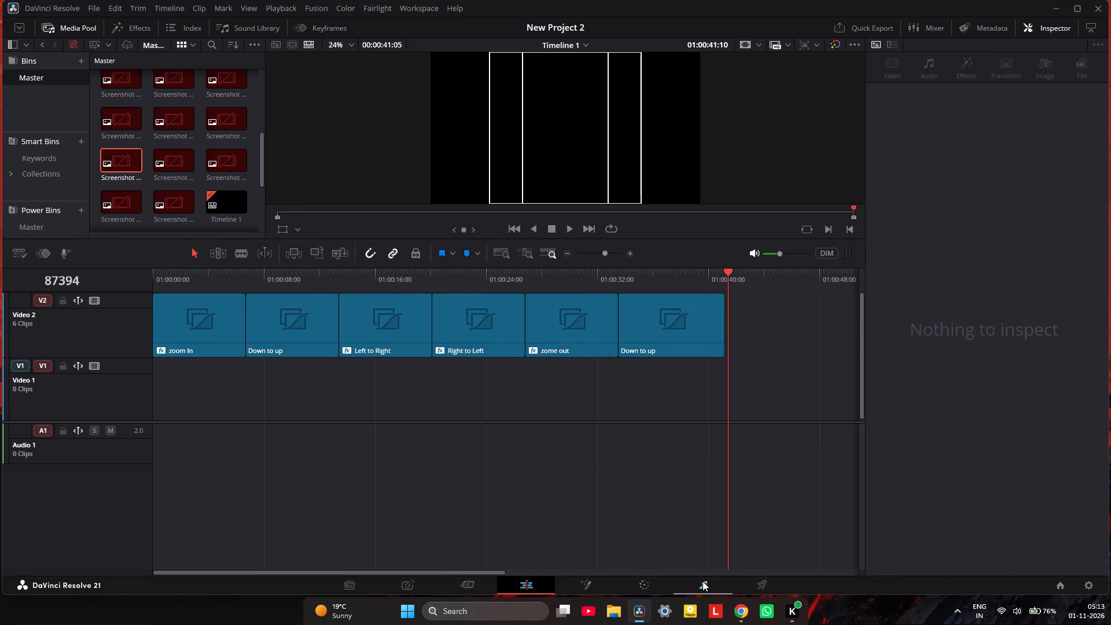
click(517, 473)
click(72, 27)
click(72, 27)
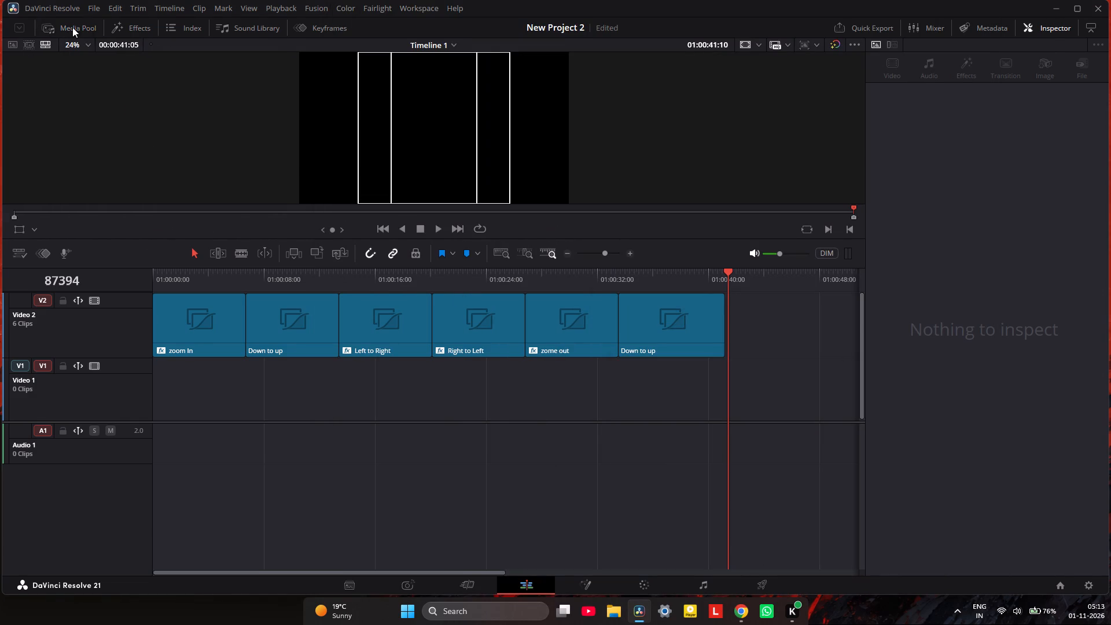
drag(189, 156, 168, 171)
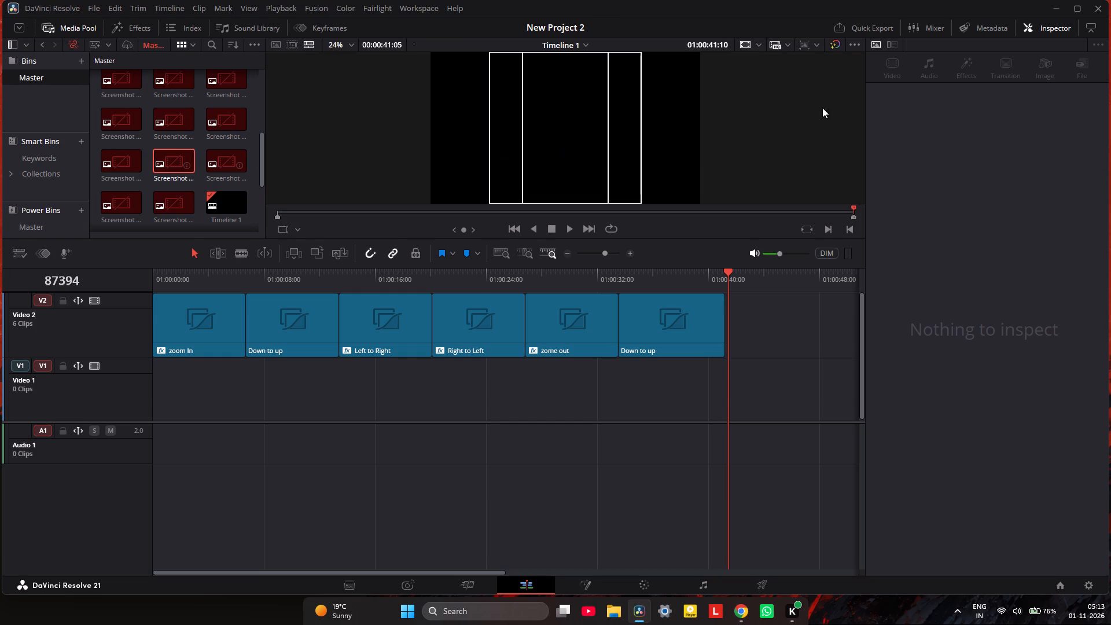
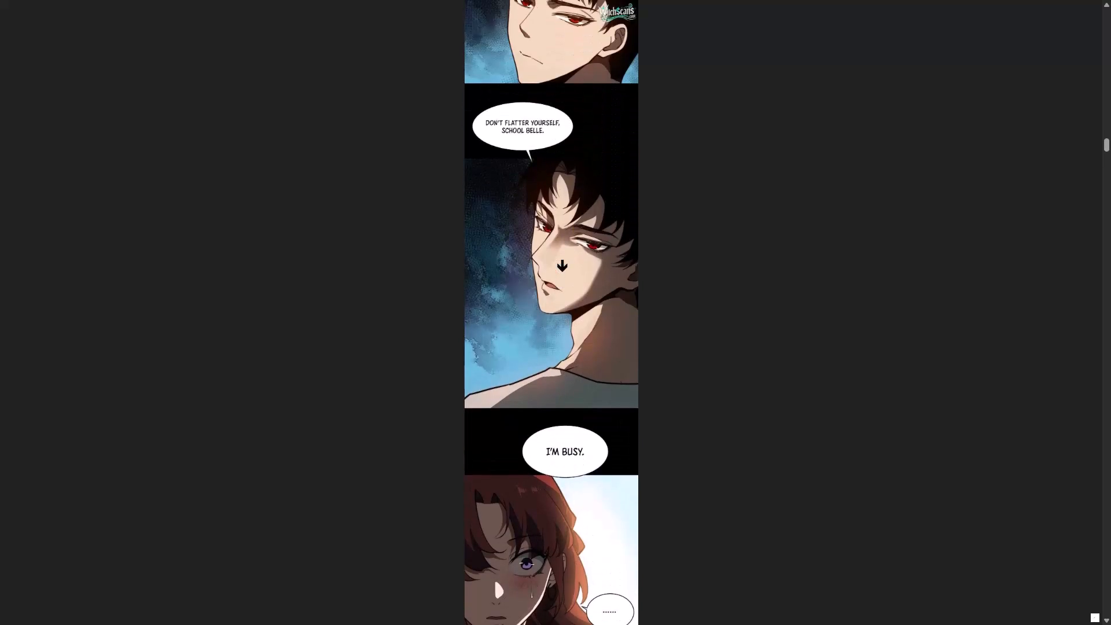
Enlarge the manhwa page to 100% and examine how the panels fit the screen, from the dark-haired man to the red-haired woman.
key(ctrl+equal)
key(ctrl+equal)
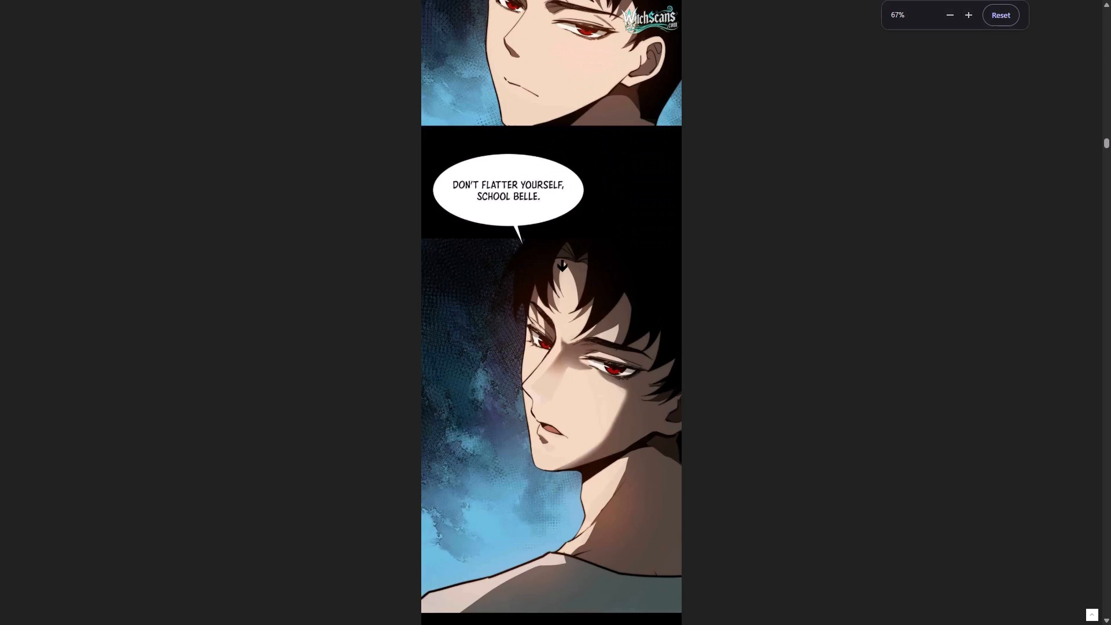
key(ctrl+equal)
key(ctrl+equal)
key(ctrl+equal)
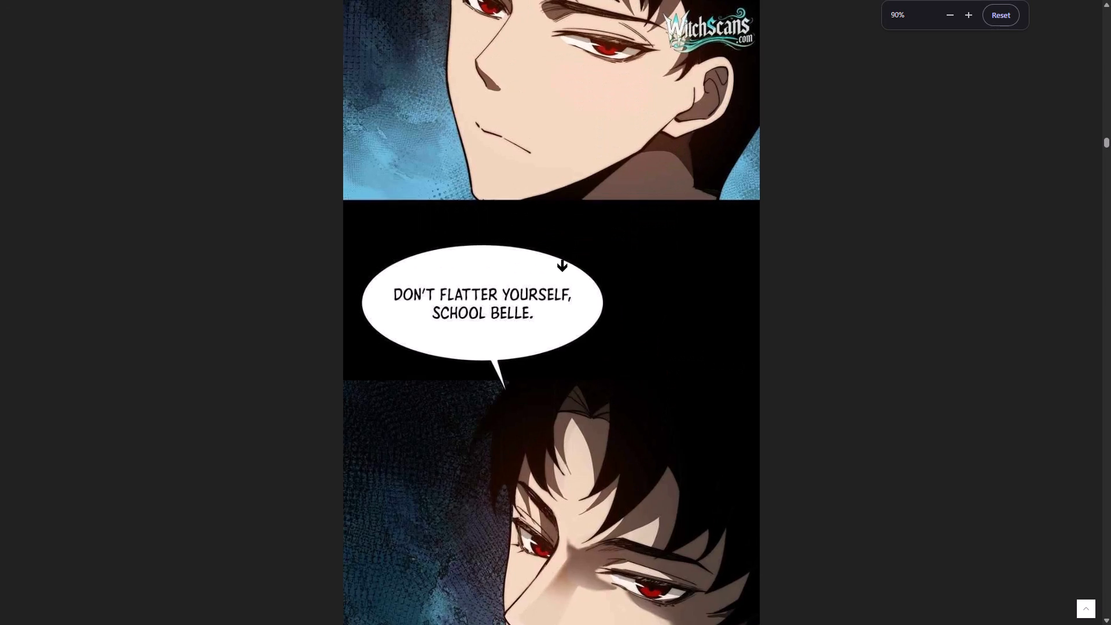
key(ctrl+equal)
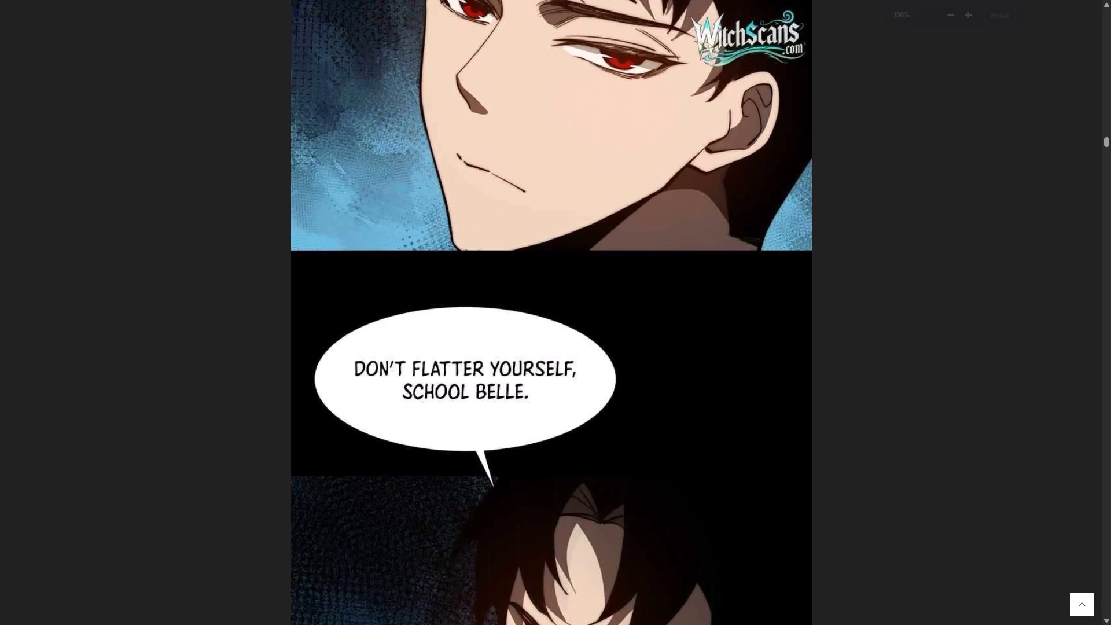
scroll(546, 265, up, 6)
scroll(542, 237, down, 10)
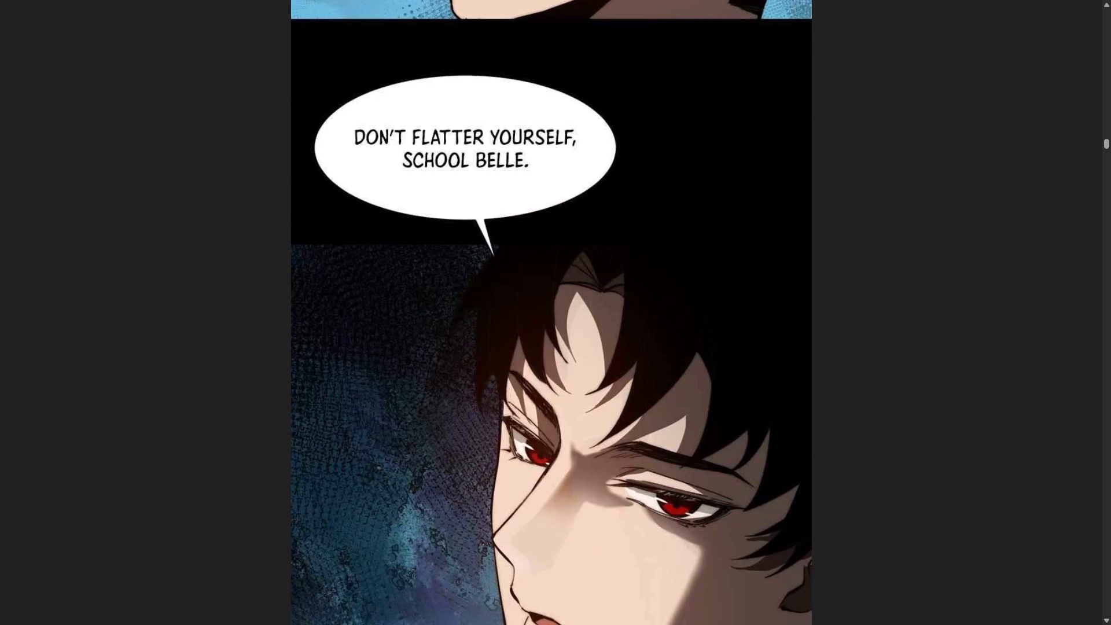
scroll(542, 237, down, 17)
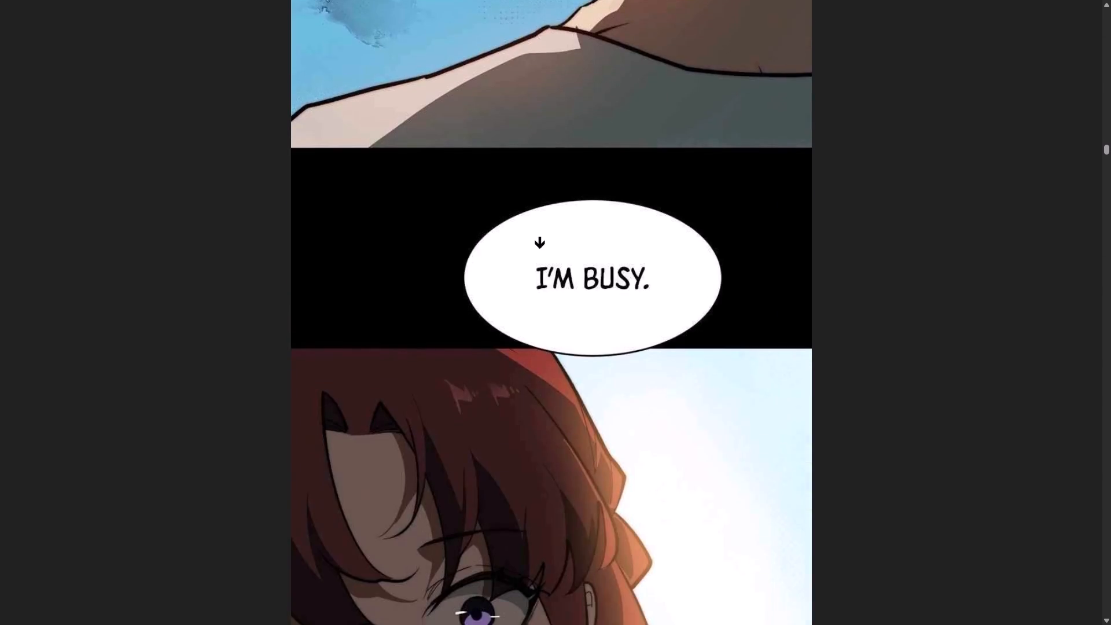
scroll(542, 237, down, 4)
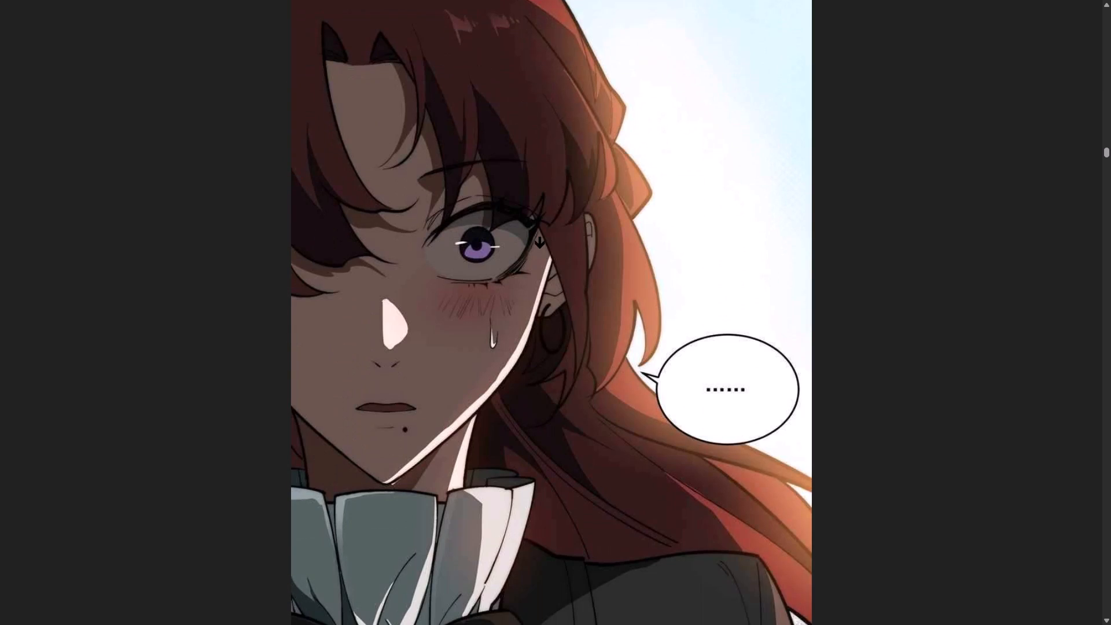
Reduce the manhwa page zoom to 80% and frame the red-haired woman's panel in view.
key(ctrl+minus)
key(ctrl+minus)
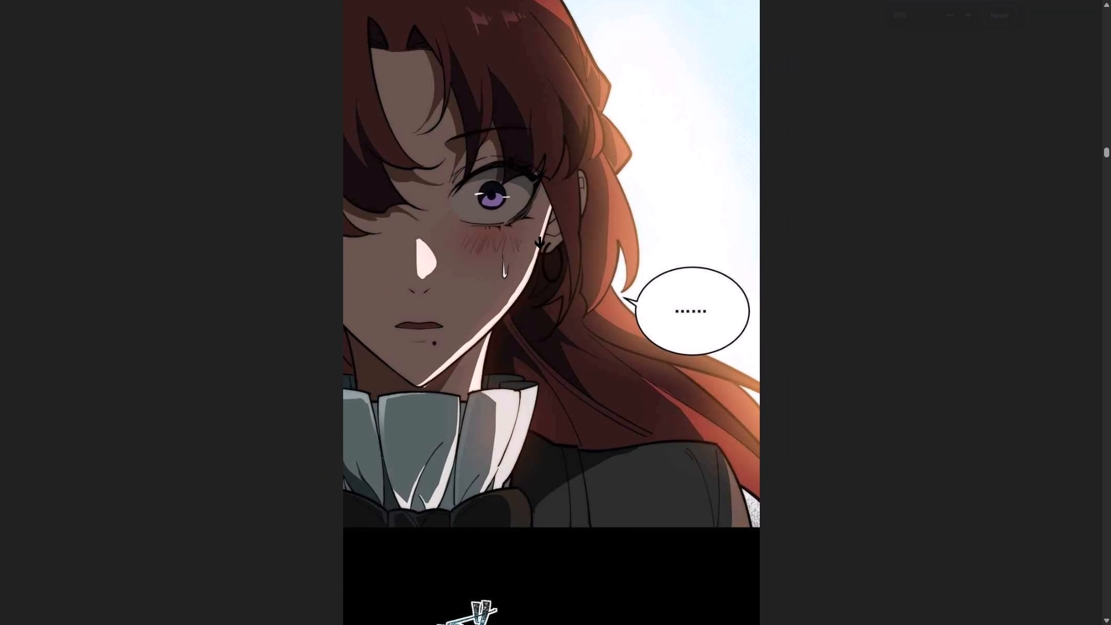
scroll(525, 192, up, 2)
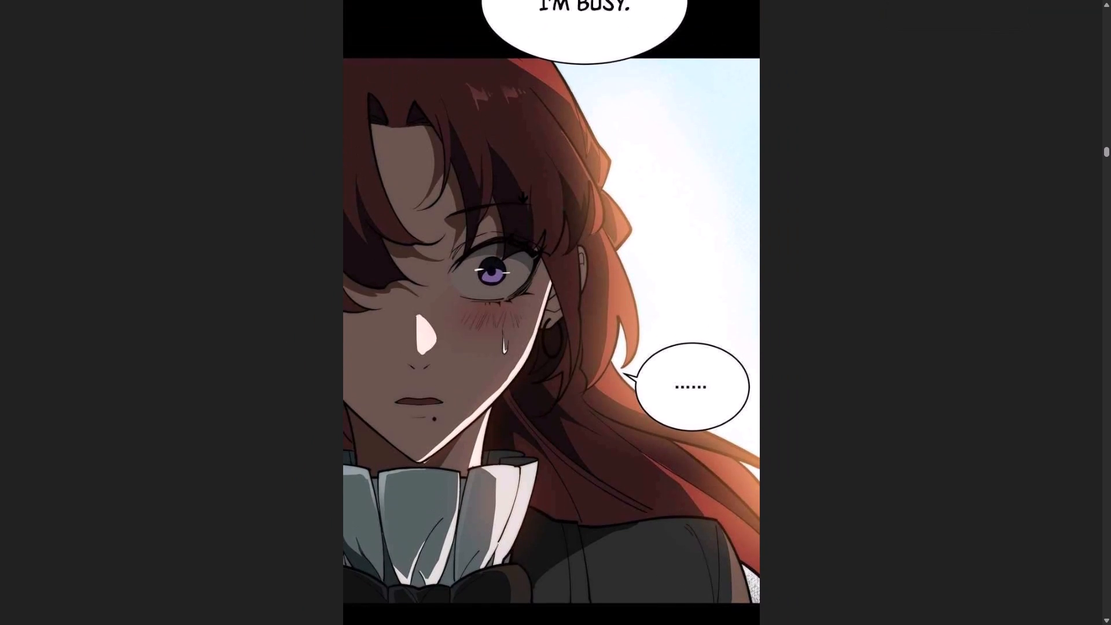
scroll(525, 192, down, 1)
Leave the full-screen manhwa page and bring Google Chrome back up from the desktop.
click(811, 215)
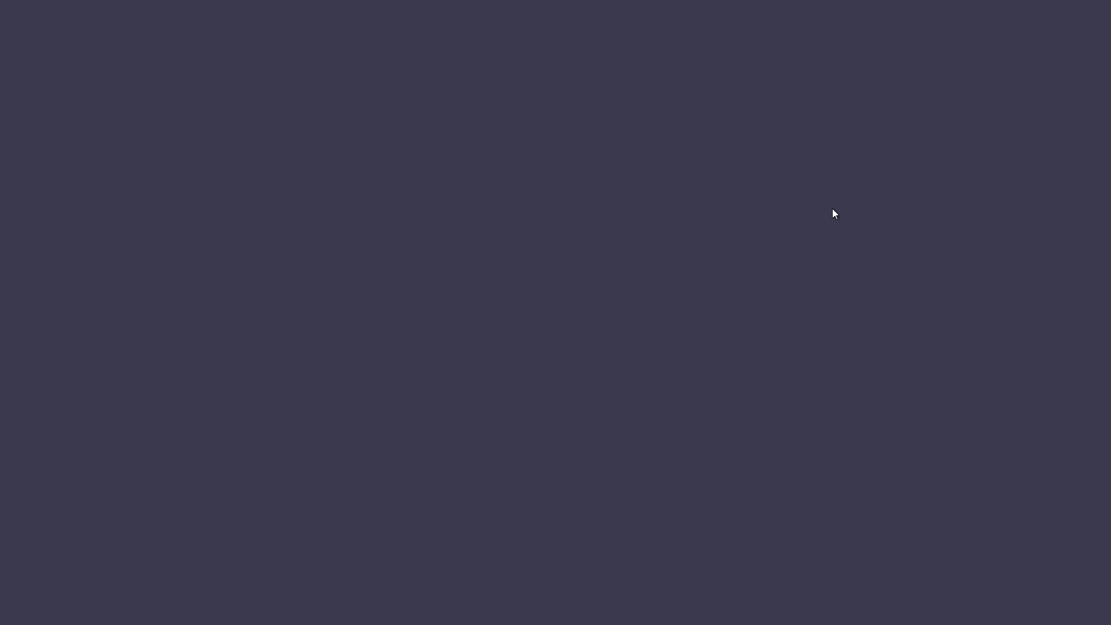
click(601, 181)
key(Escape)
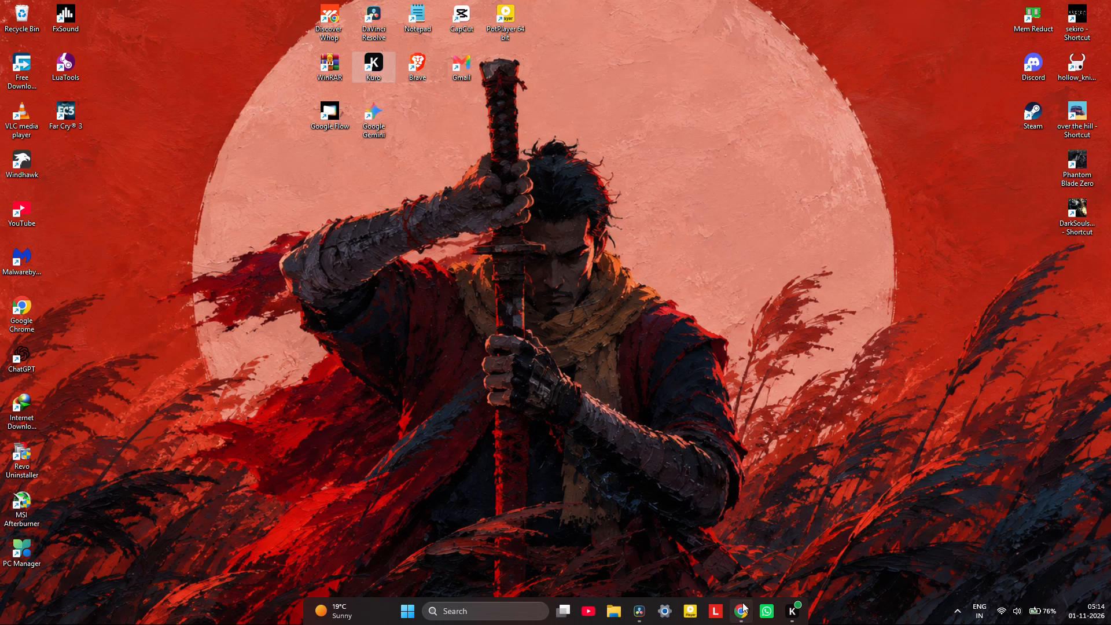
click(736, 609)
click(760, 373)
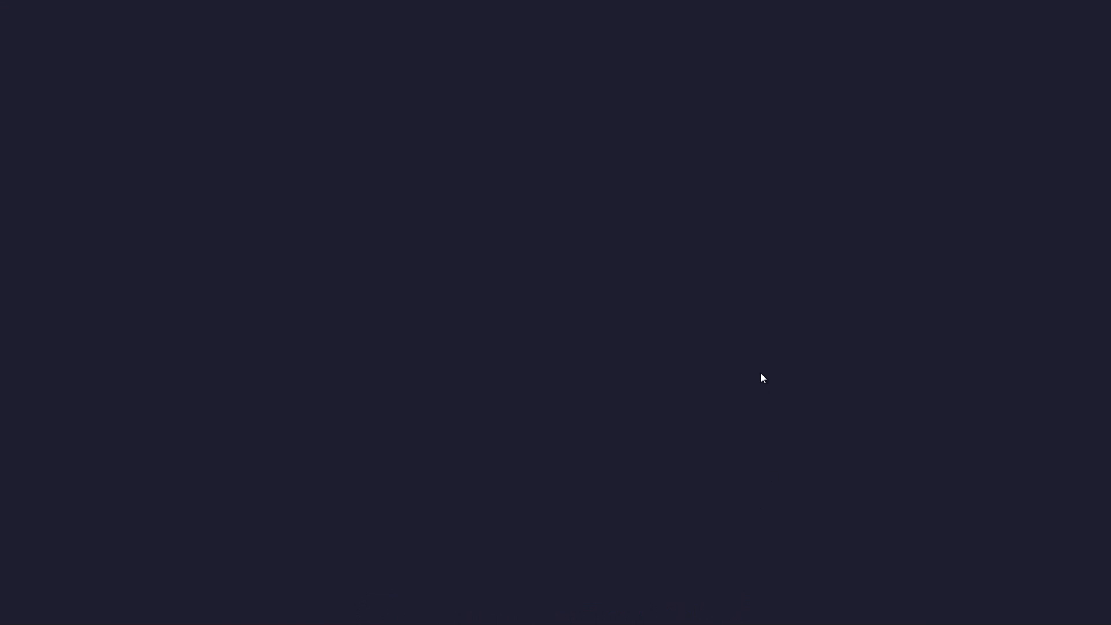